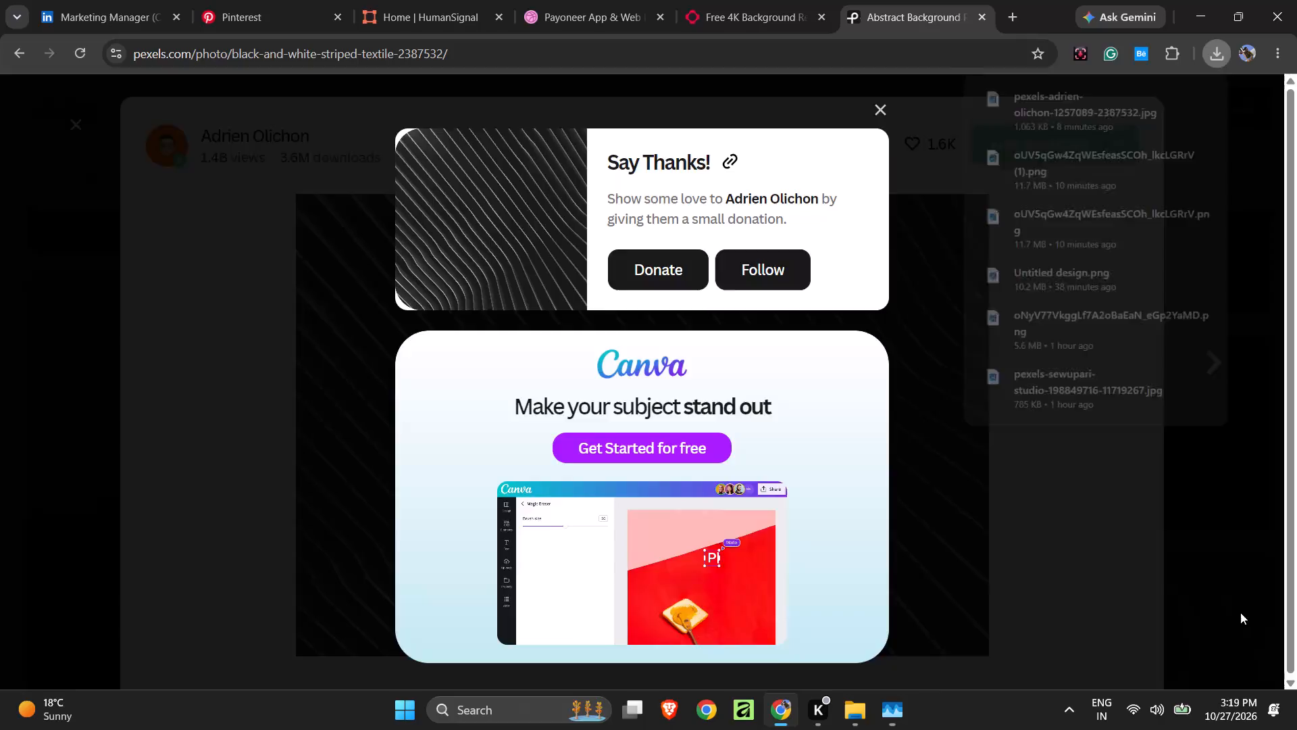
Minimize the browser, bring the Downloads folder window forward and launch the Affinity design application.
click(1202, 18)
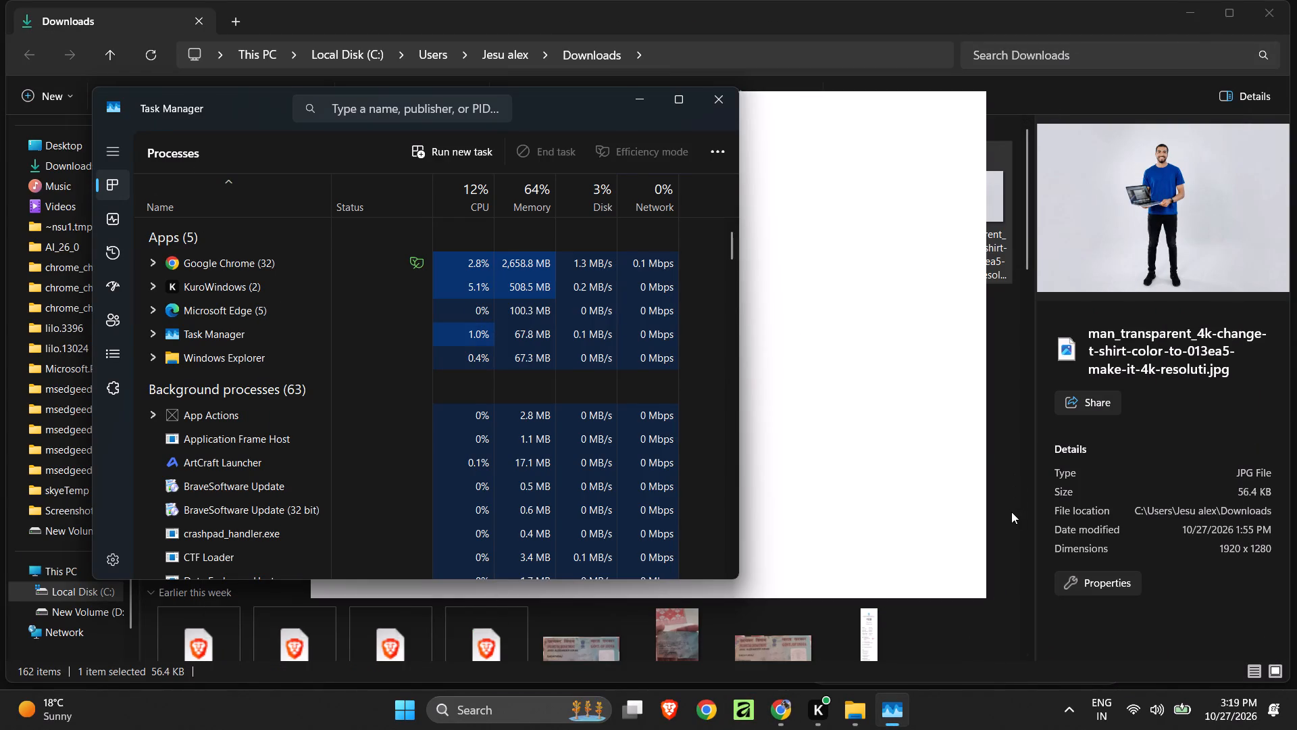
click(1011, 512)
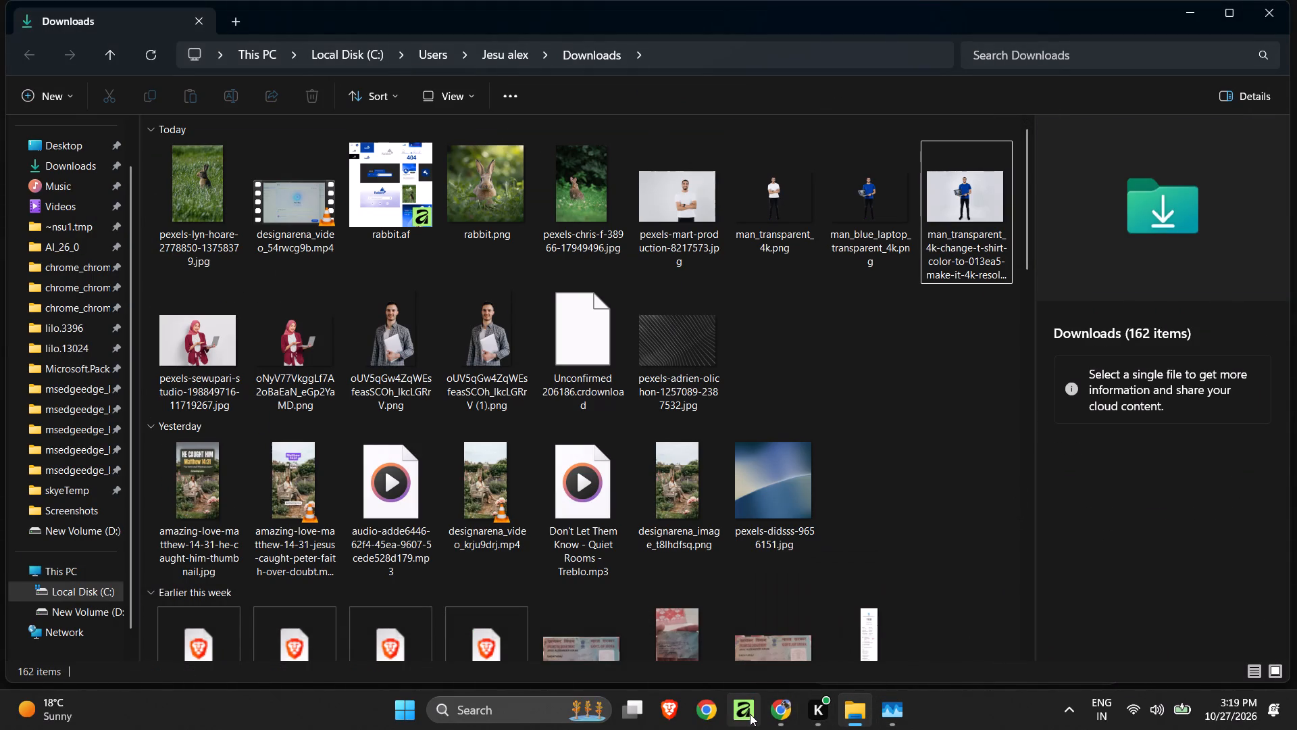
click(750, 714)
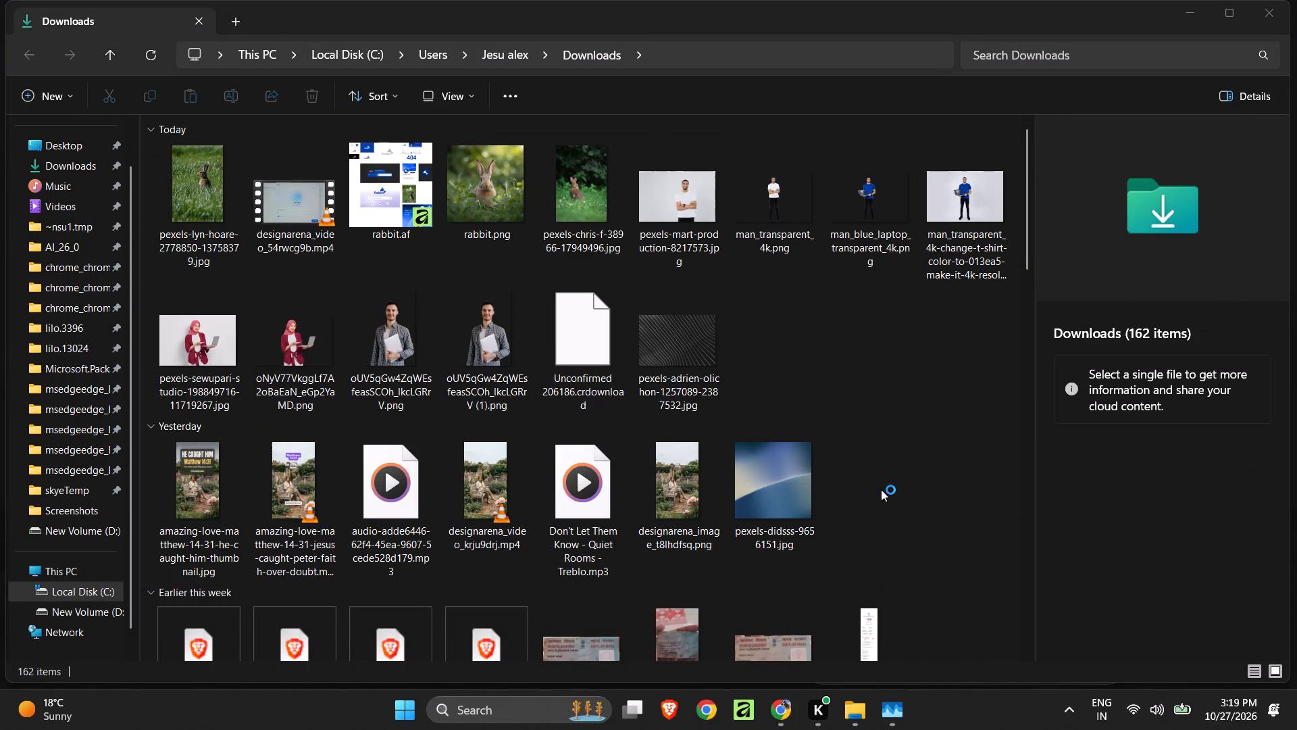
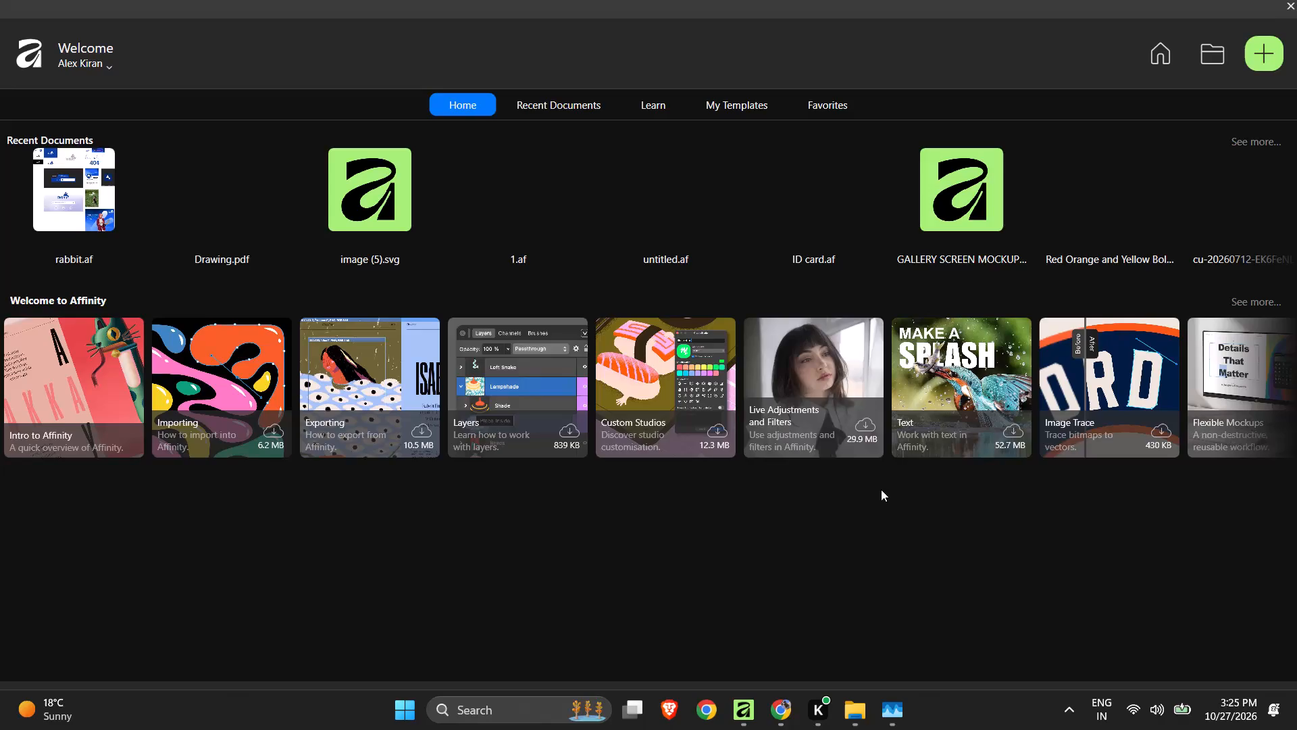
Open the recent document rabbit.af, declining its recovery version.
scroll(881, 489, down, 1)
scroll(881, 489, up, 1)
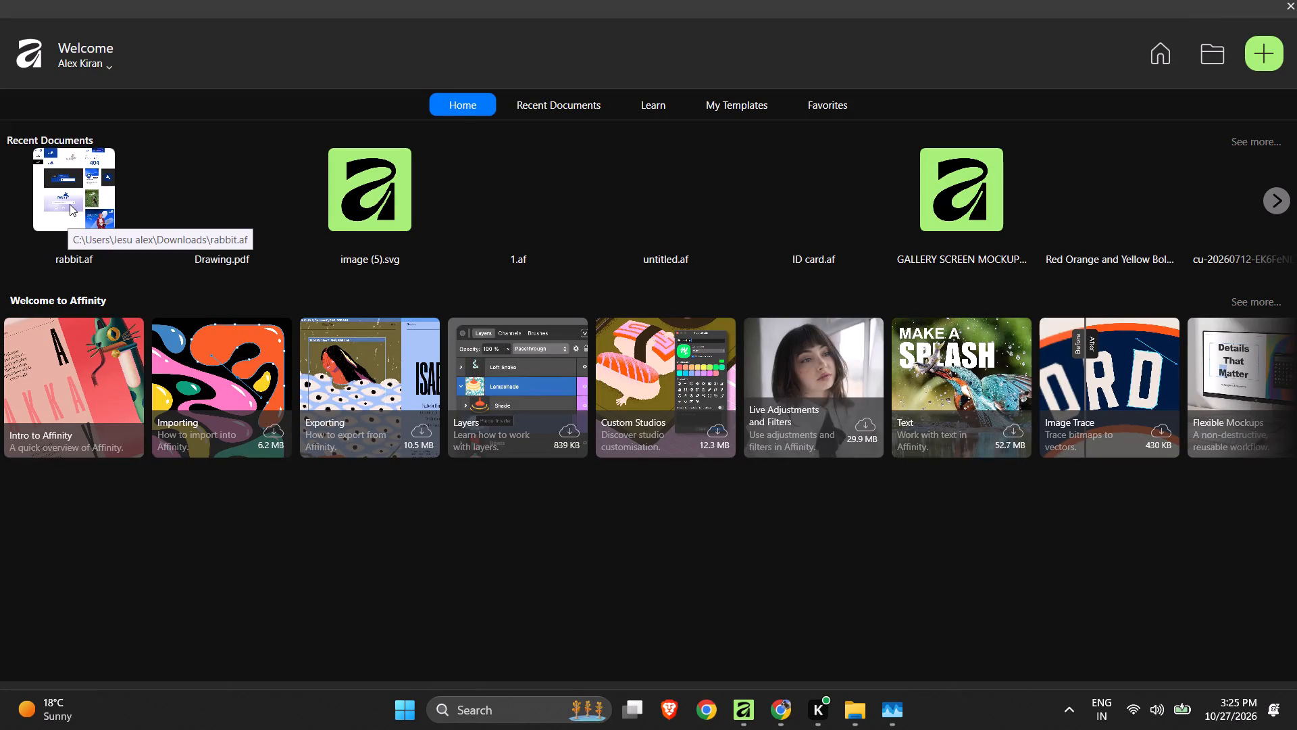
double_click(70, 204)
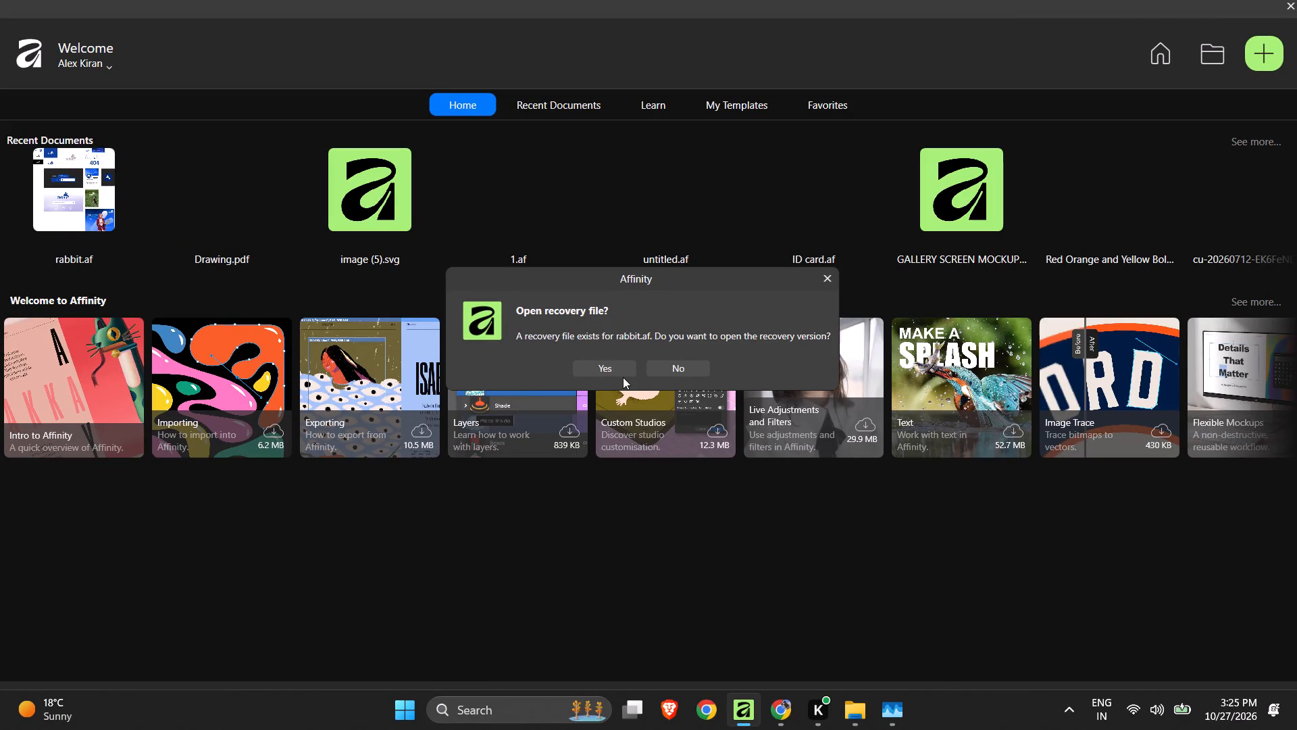
click(665, 370)
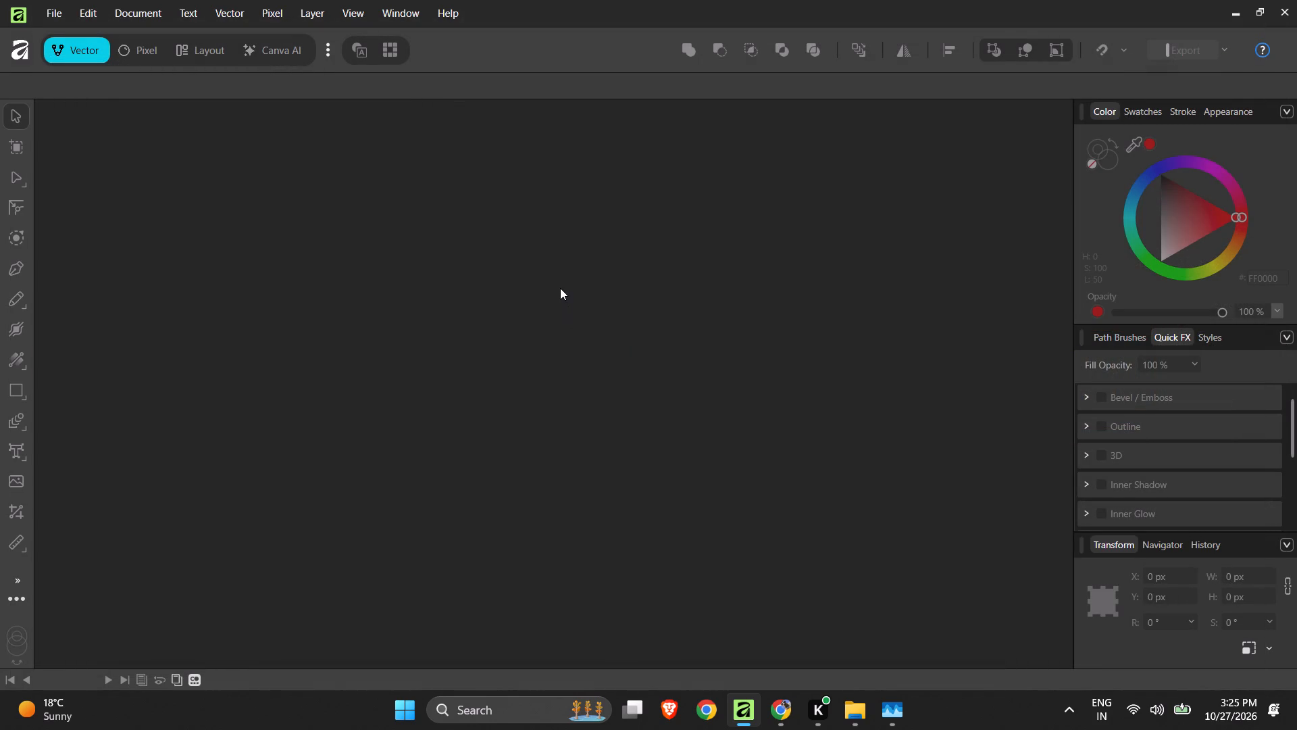
Save the rabbit document.
ctrl+scroll(610, 289, down, 8)
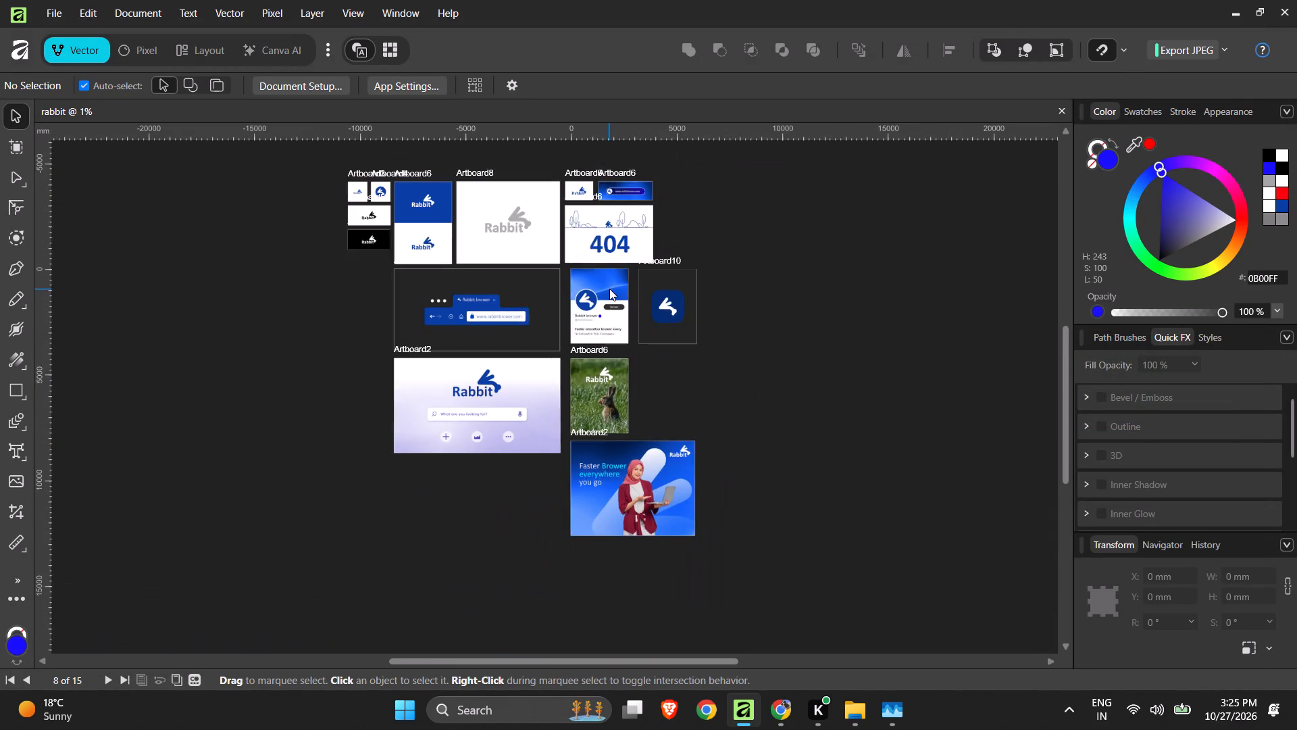
ctrl+scroll(755, 376, up, 2)
key(ctrl+s)
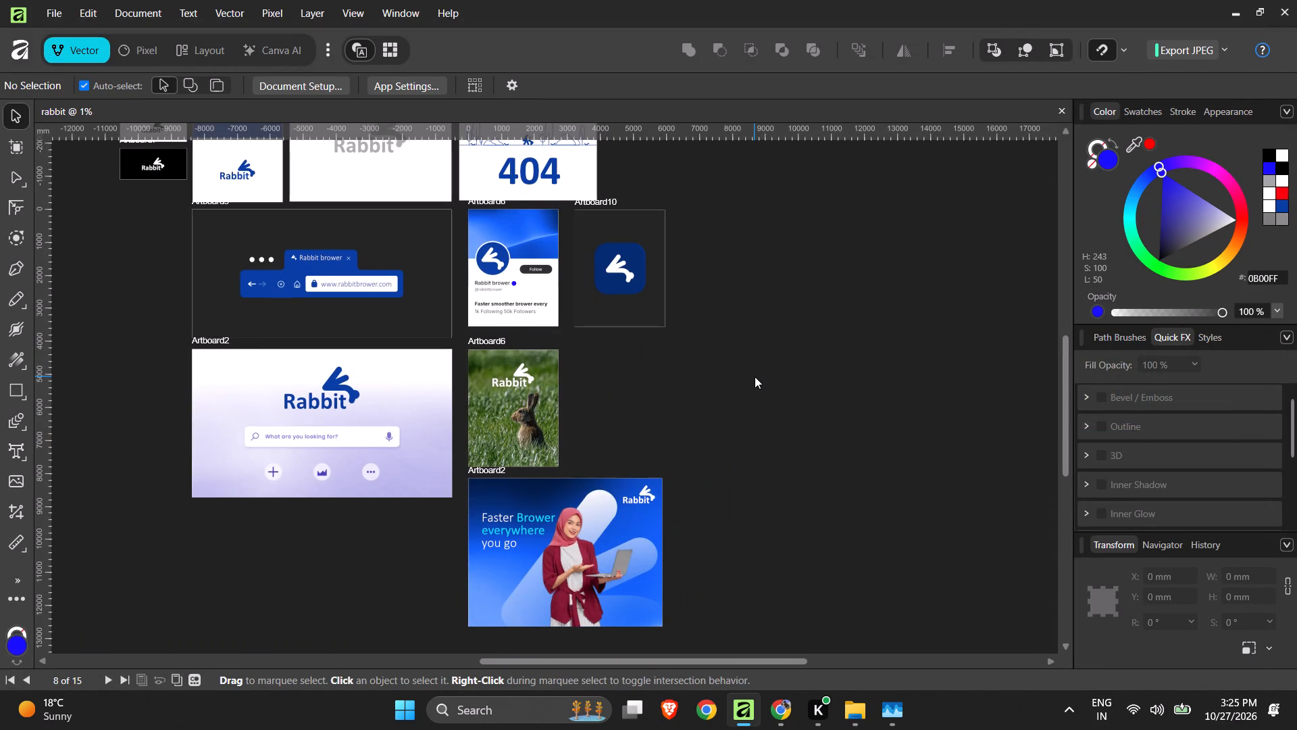
Shrink the white Rabbit logo on the rabbit photo artboard to about 1034 × 582 mm, keeping it horizontally centred.
ctrl+scroll(755, 376, down, 1)
ctrl+scroll(594, 423, up, 4)
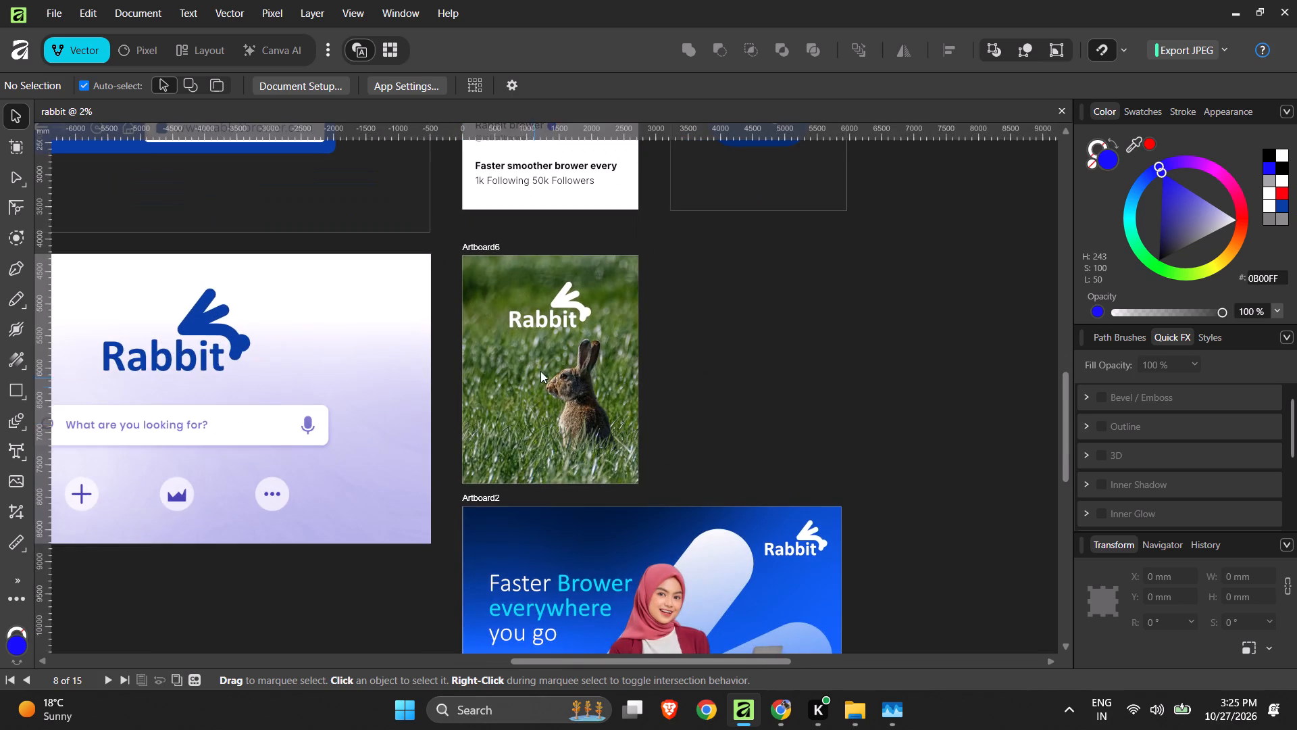
ctrl+scroll(561, 343, up, 3)
click(581, 268)
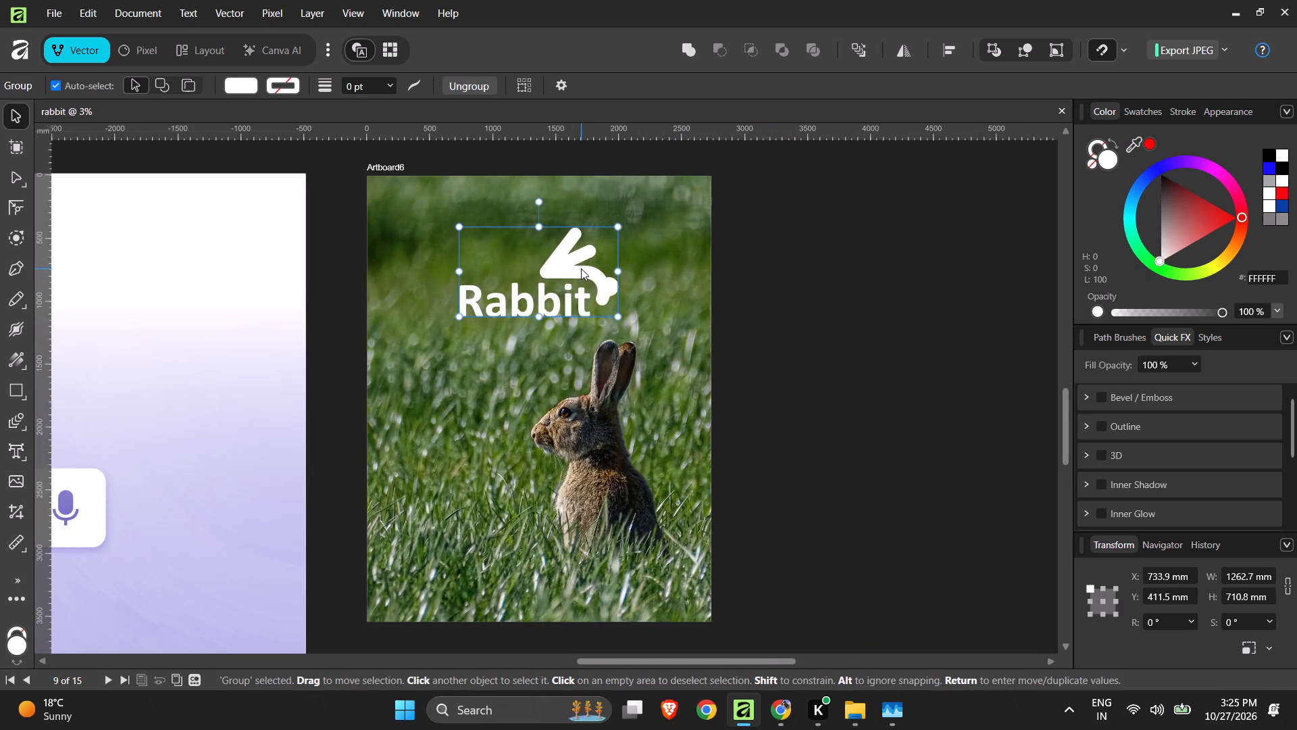
drag(542, 320, 542, 305)
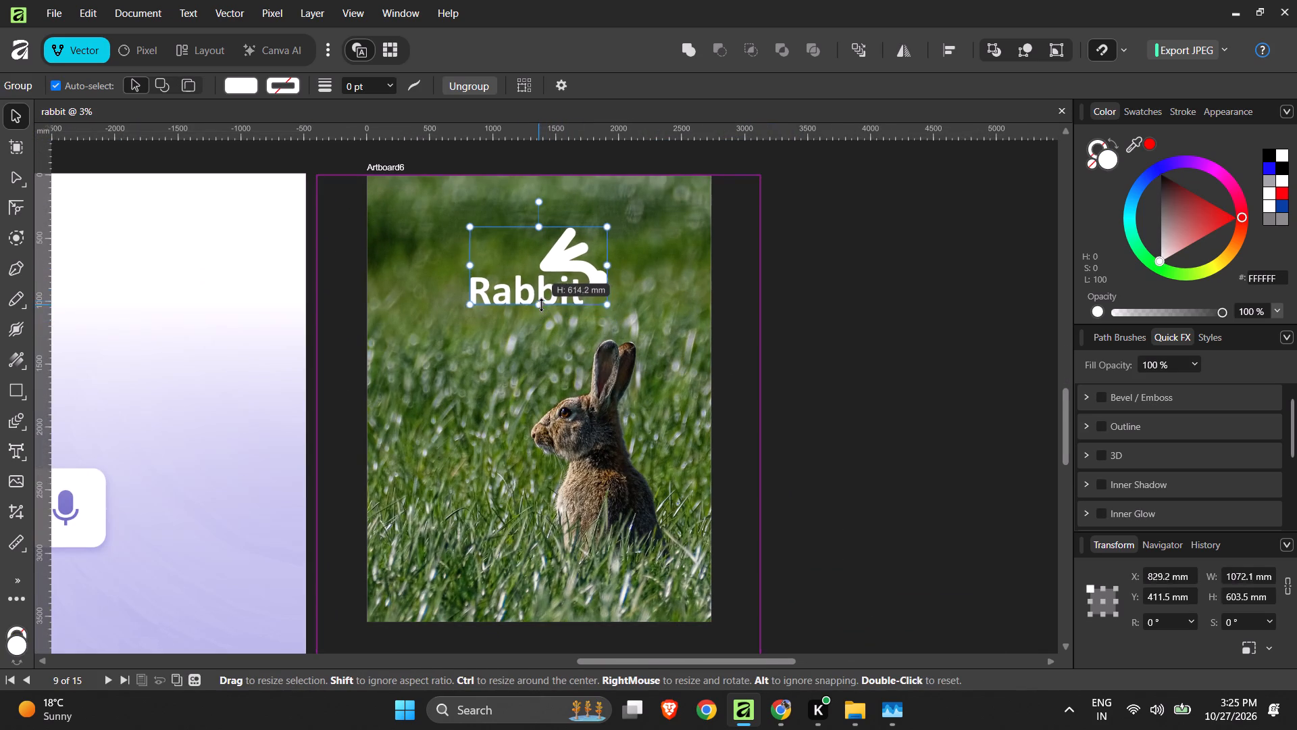
drag(542, 305, 542, 304)
click(876, 328)
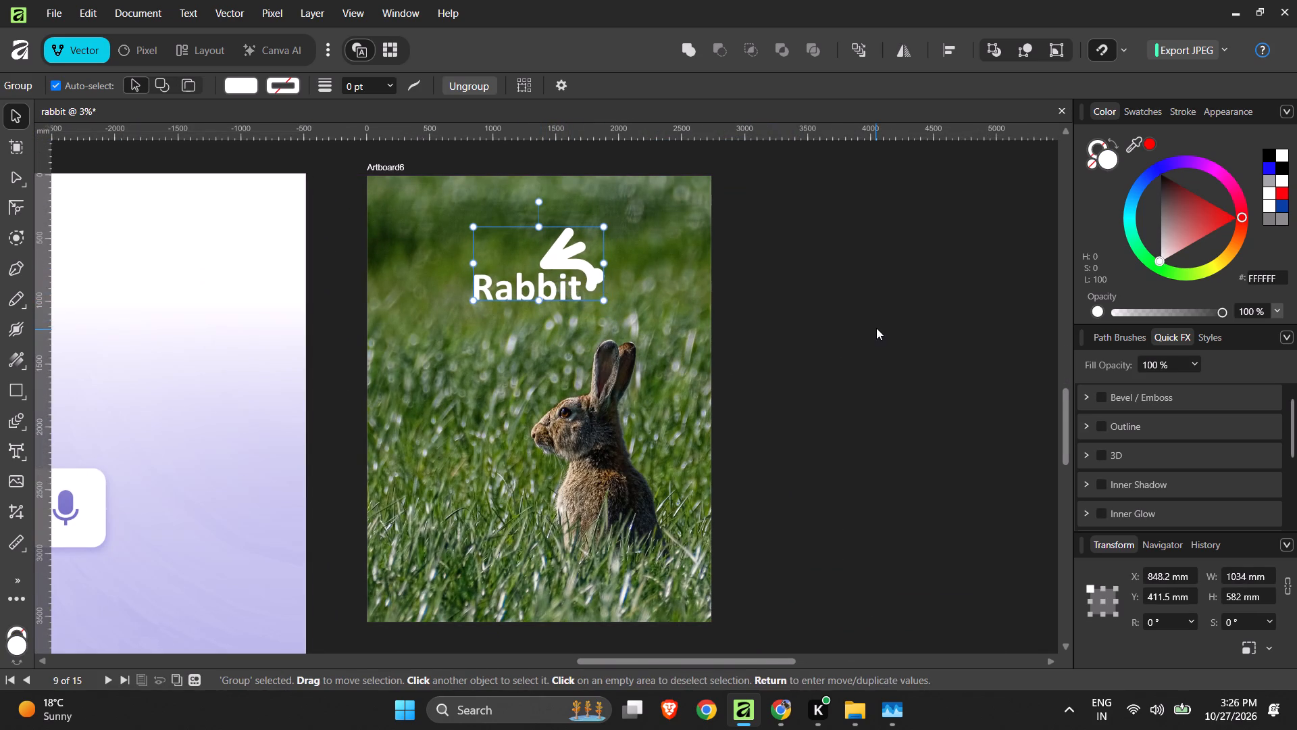
Copy the "Faster Brower everywhere you go" headline from the blue woman-with-laptop artboard onto the rabbit photo, below the logo.
ctrl+scroll(760, 302, down, 5)
ctrl+scroll(716, 459, up, 2)
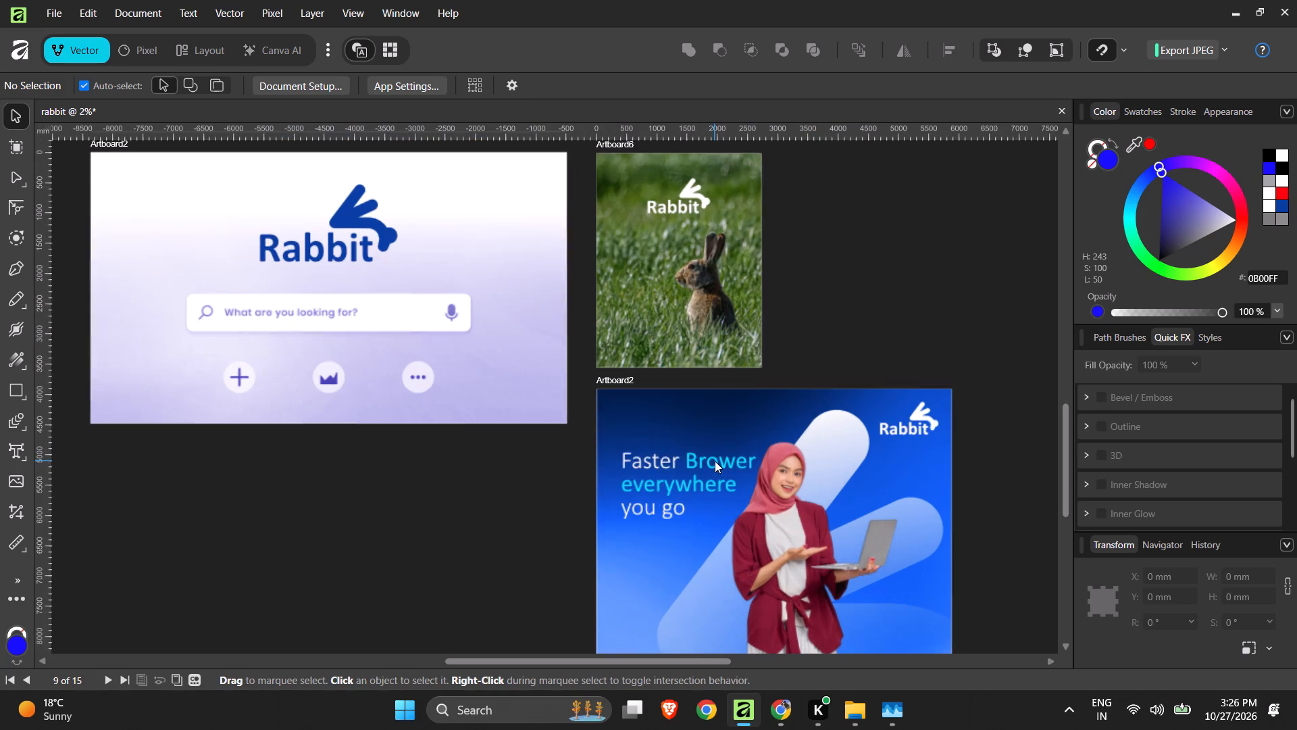
click(715, 461)
alt+drag(713, 462, 660, 316)
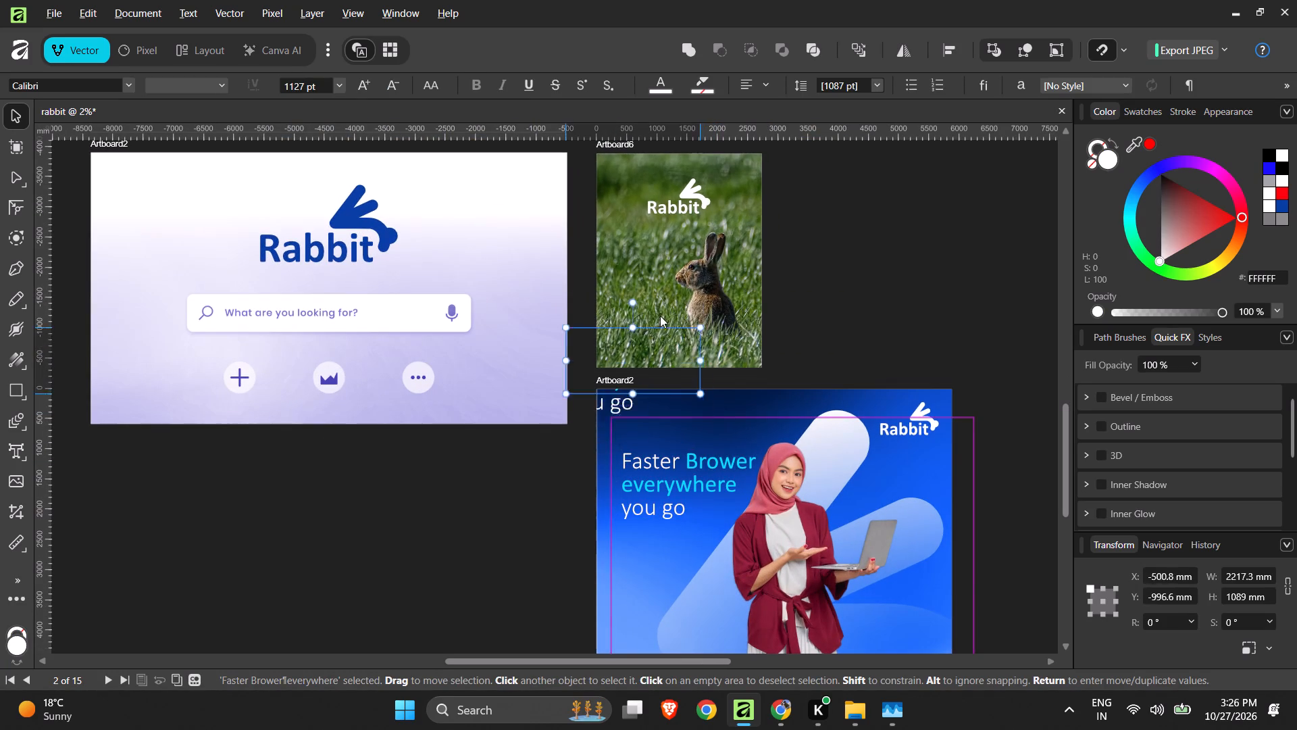
alt+drag(660, 316, 703, 253)
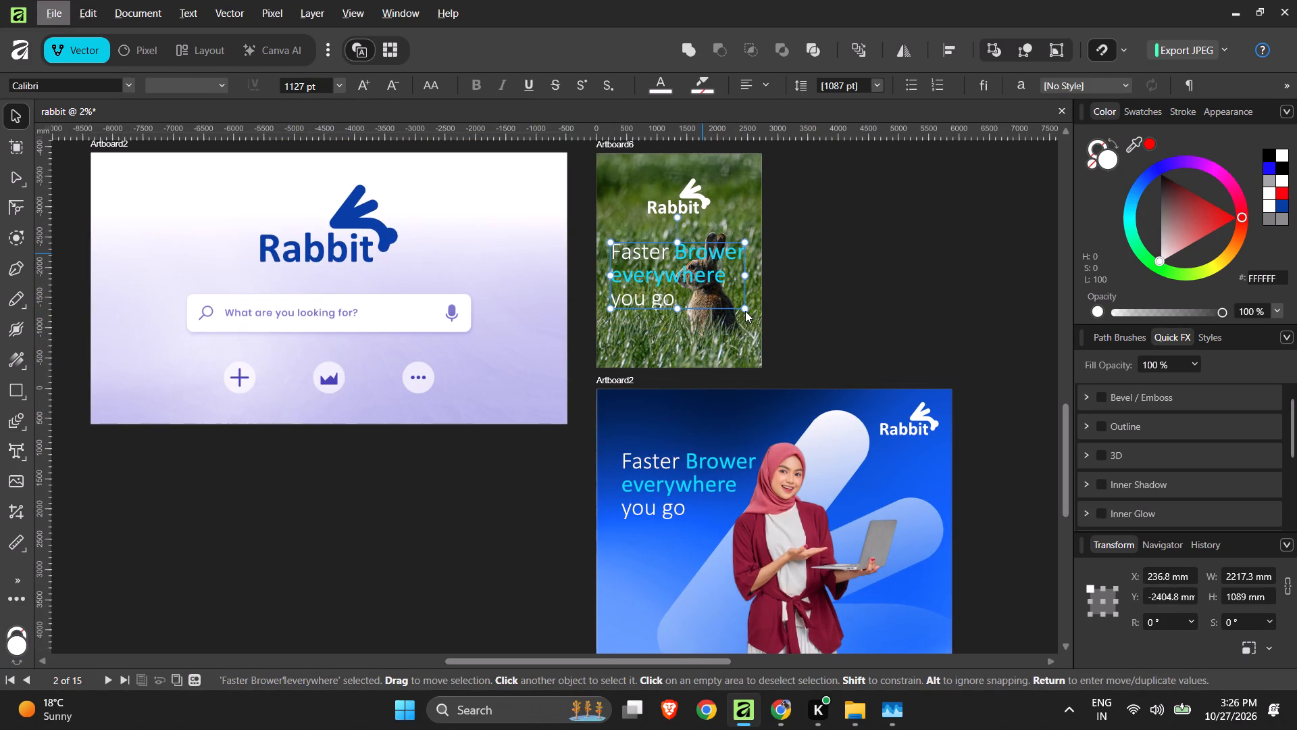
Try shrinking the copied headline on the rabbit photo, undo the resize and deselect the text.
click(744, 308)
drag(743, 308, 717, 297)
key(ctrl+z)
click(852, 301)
Replace the copied headline on the rabbit photo with "Find on" and start a second line.
ctrl+scroll(713, 290, down, 2)
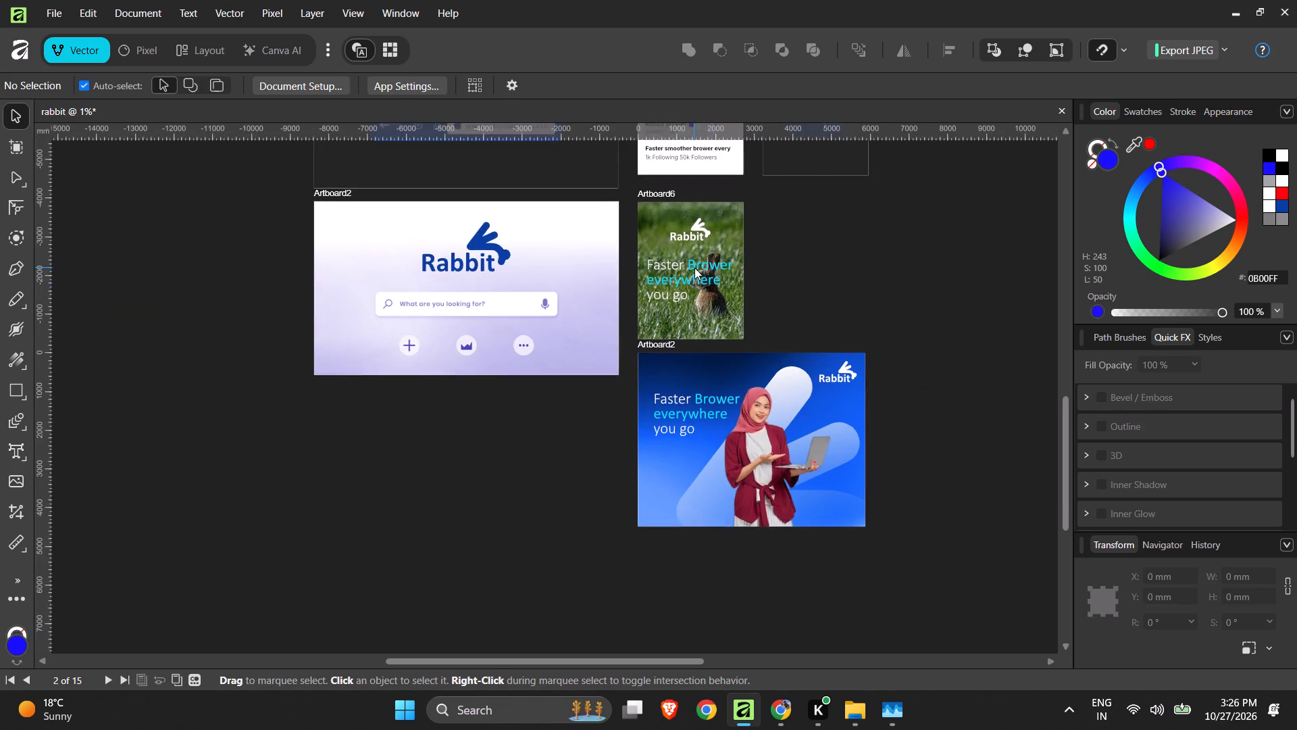
ctrl+scroll(694, 268, up, 6)
double_click(675, 266)
key(ctrl+a)
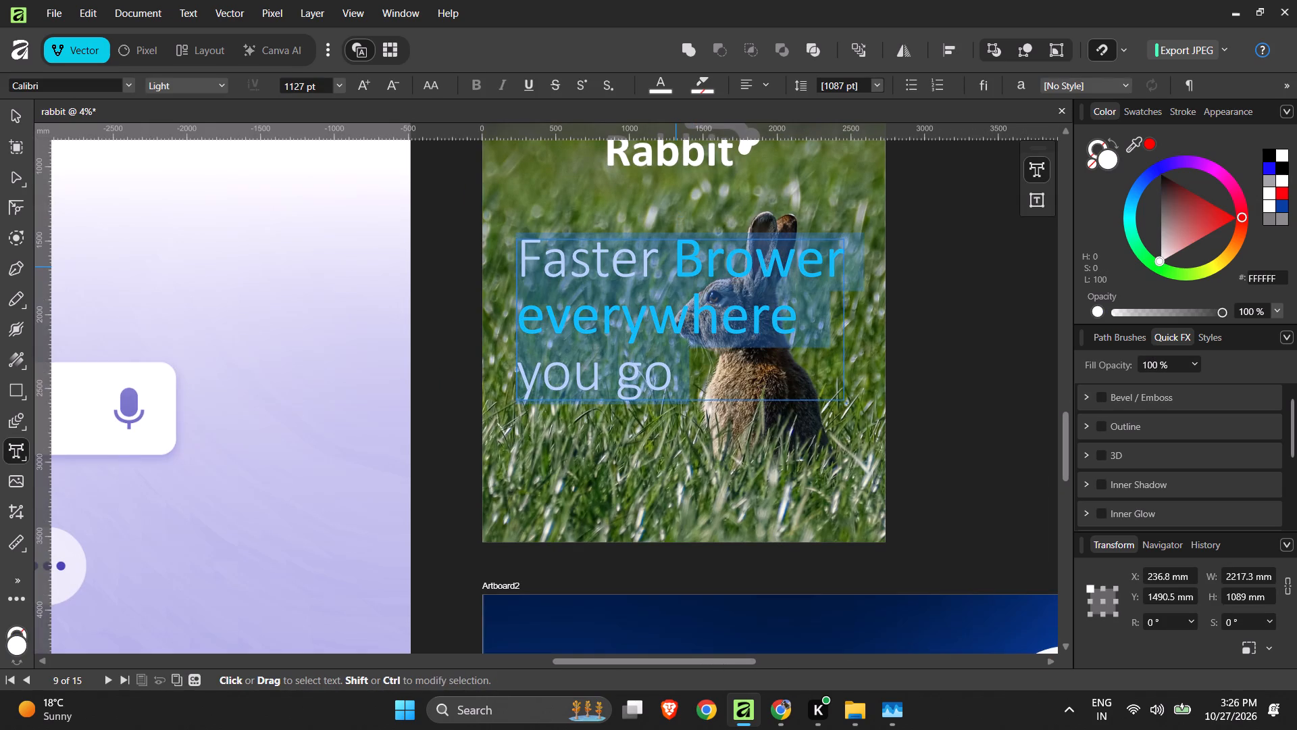
text(Find)
key(Return)
text(on)
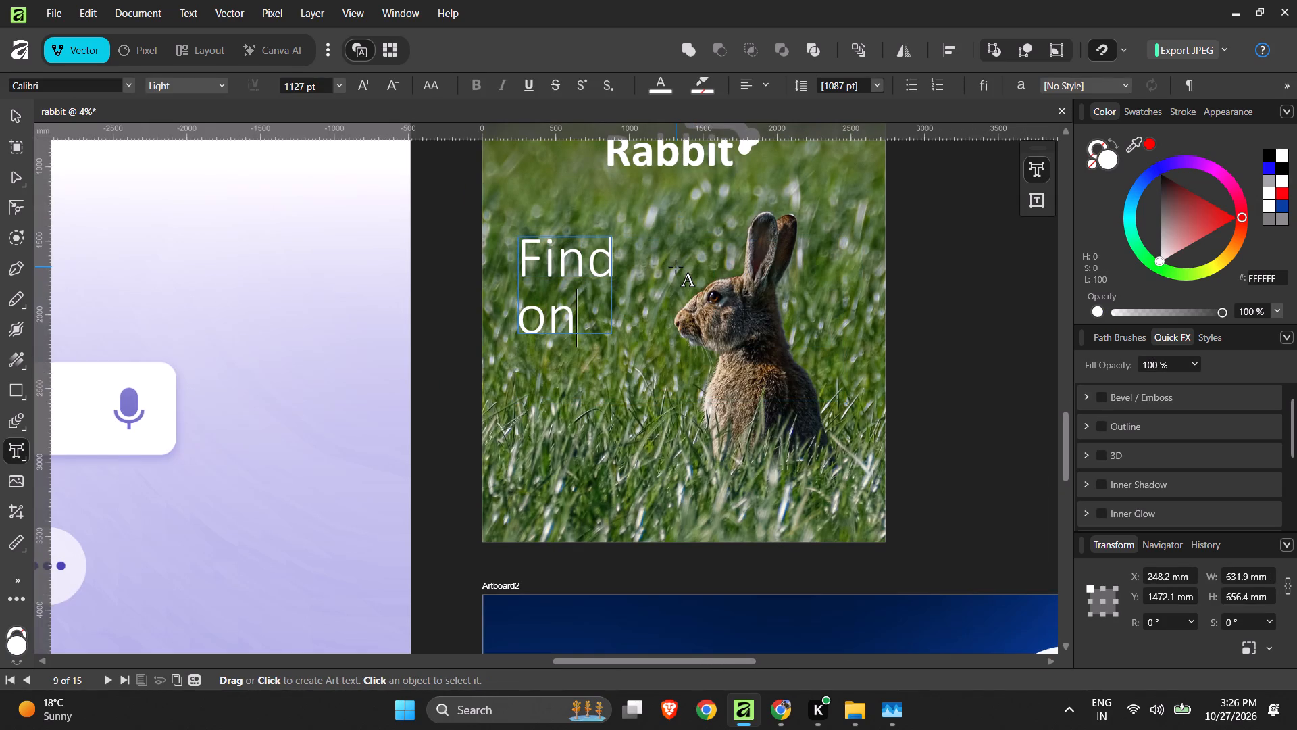
key(BackSpace)
key(BackSpace)
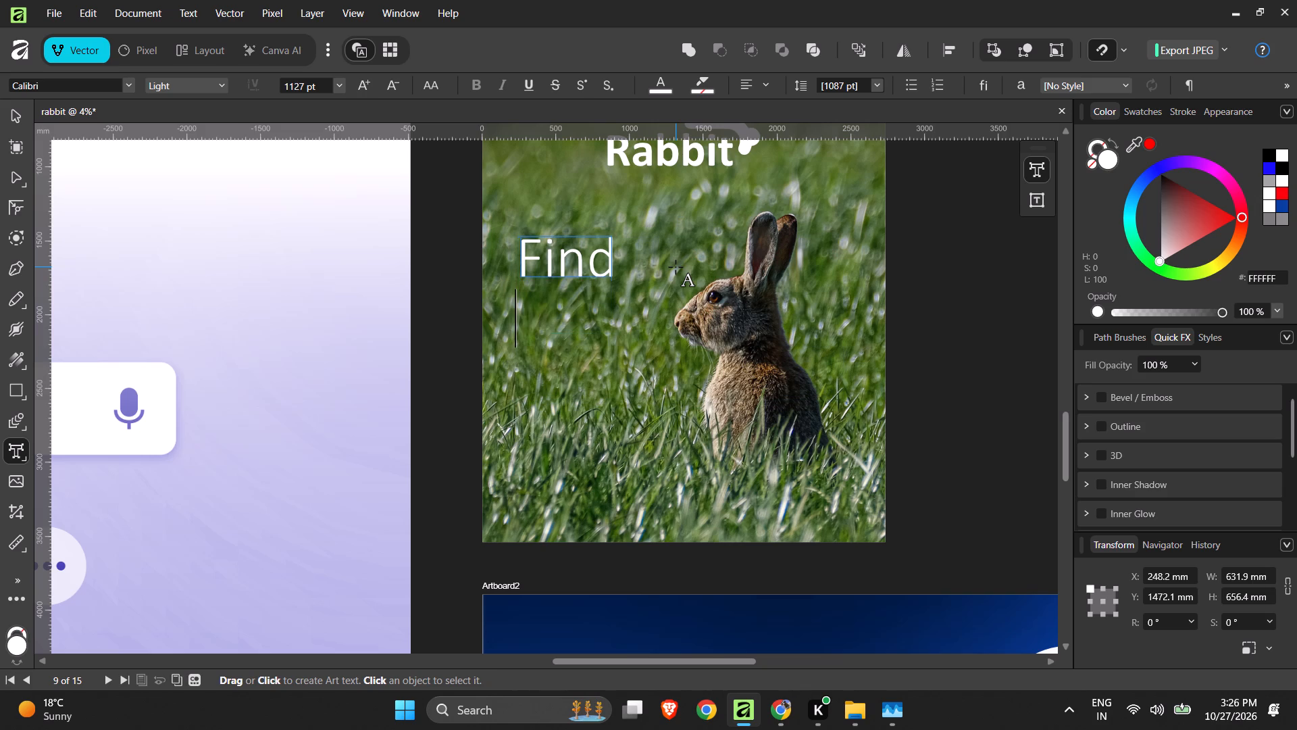
key(space)
key(BackSpace)
key(BackSpace)
key(space)
text(on)
key(Return)
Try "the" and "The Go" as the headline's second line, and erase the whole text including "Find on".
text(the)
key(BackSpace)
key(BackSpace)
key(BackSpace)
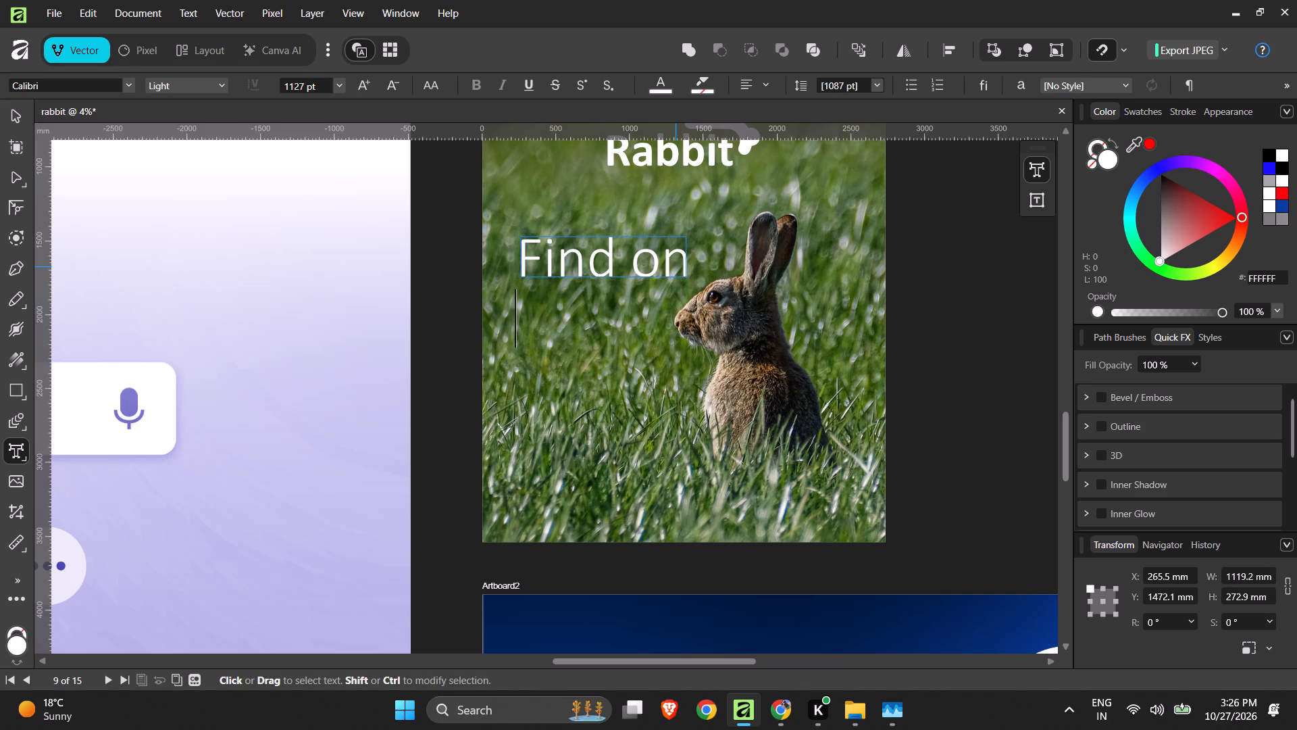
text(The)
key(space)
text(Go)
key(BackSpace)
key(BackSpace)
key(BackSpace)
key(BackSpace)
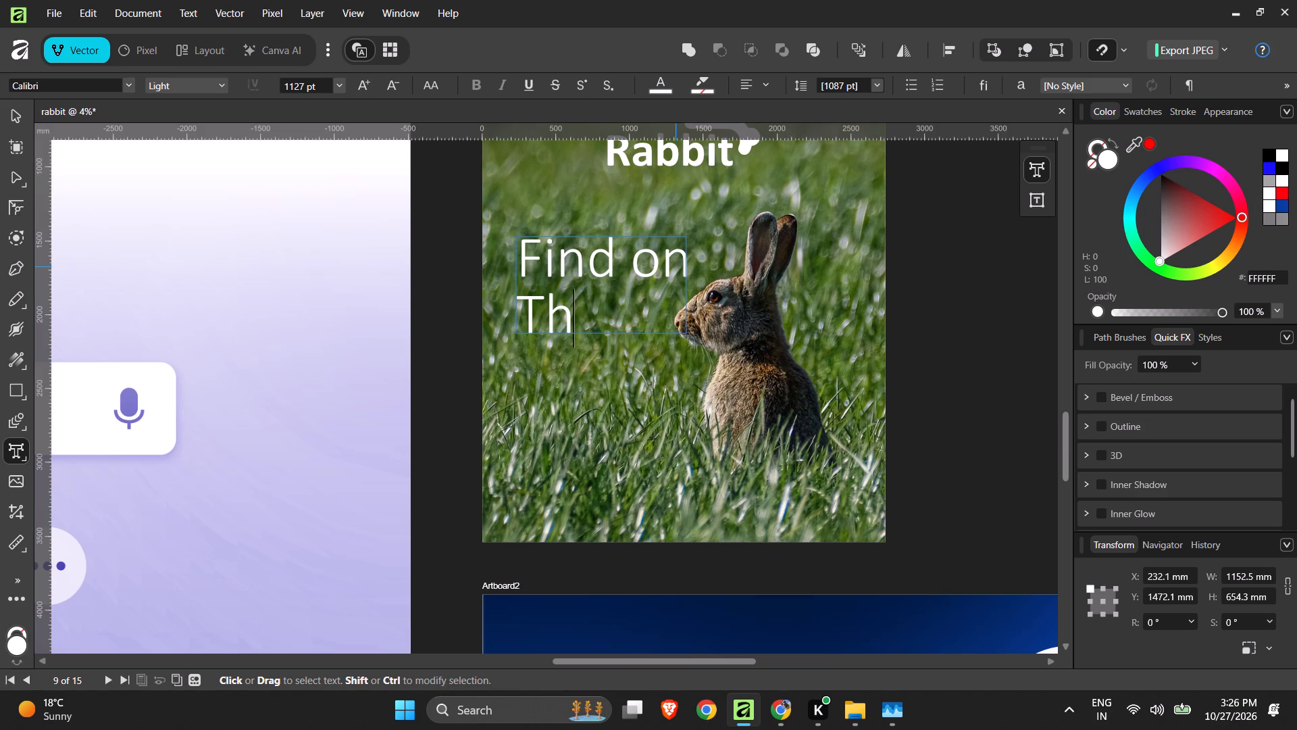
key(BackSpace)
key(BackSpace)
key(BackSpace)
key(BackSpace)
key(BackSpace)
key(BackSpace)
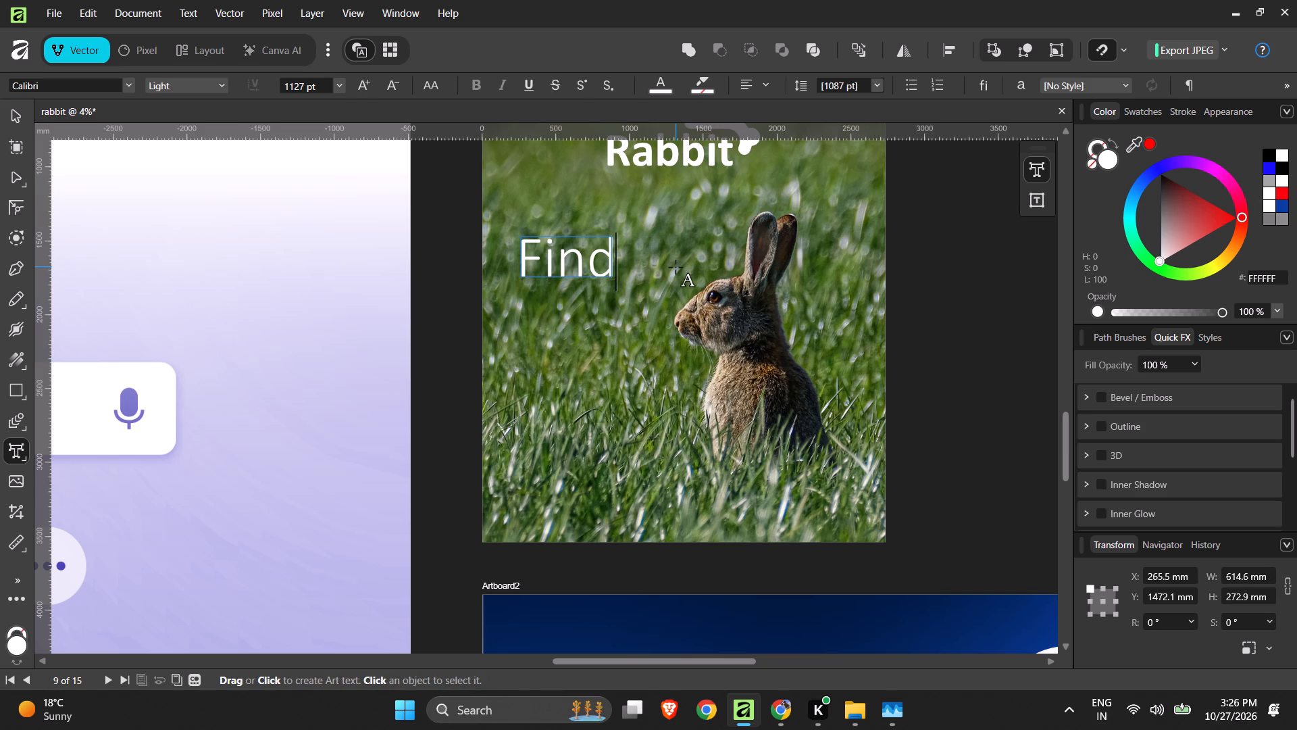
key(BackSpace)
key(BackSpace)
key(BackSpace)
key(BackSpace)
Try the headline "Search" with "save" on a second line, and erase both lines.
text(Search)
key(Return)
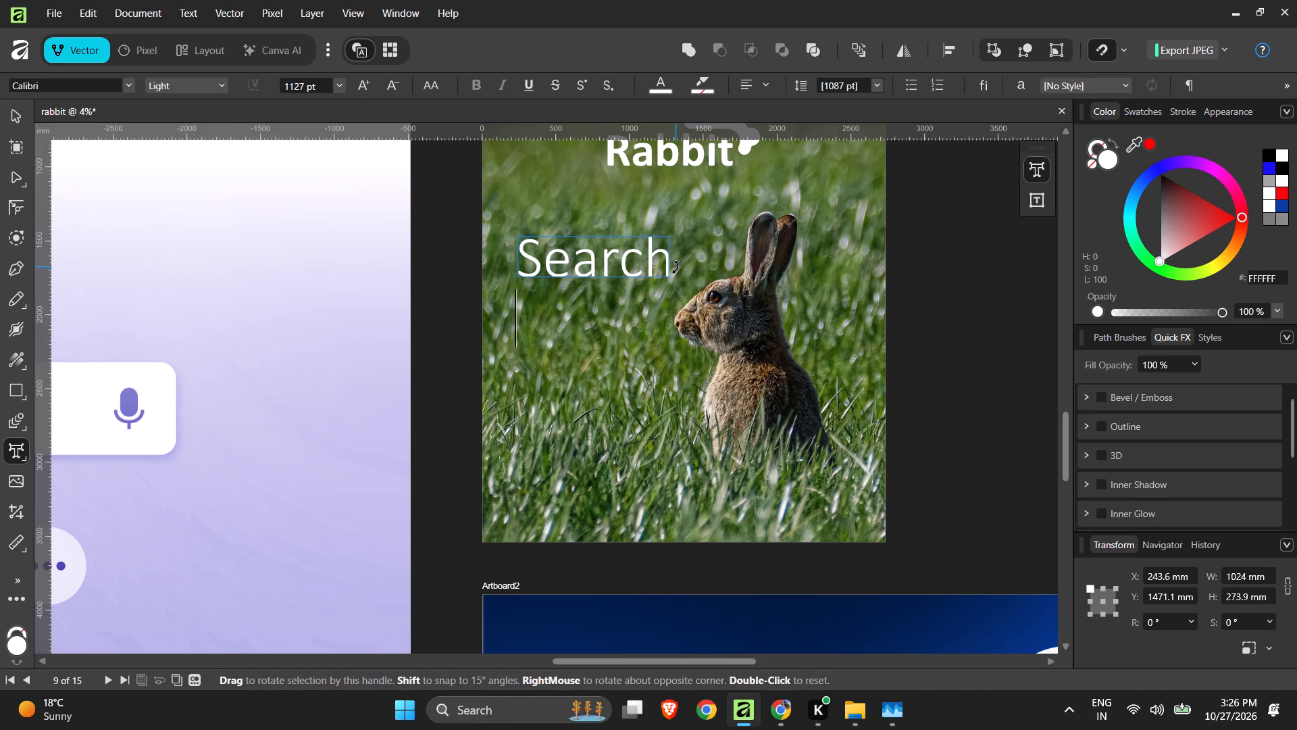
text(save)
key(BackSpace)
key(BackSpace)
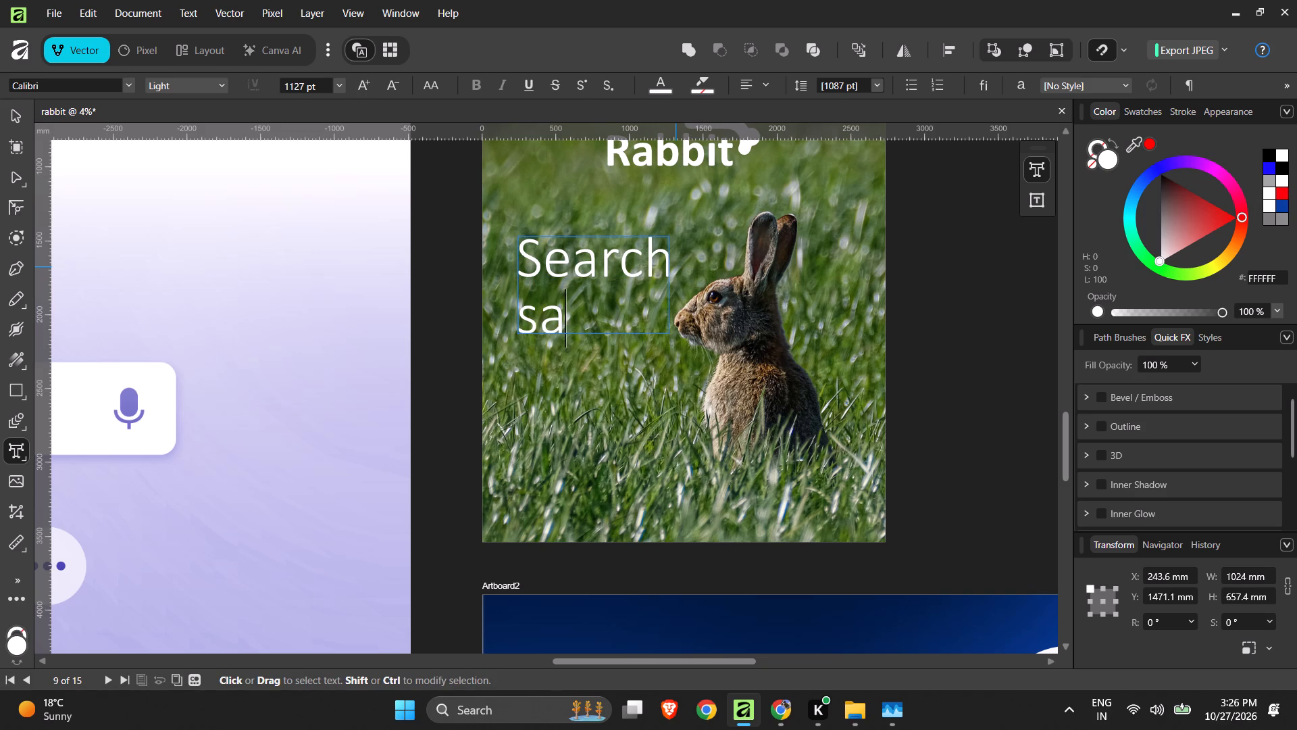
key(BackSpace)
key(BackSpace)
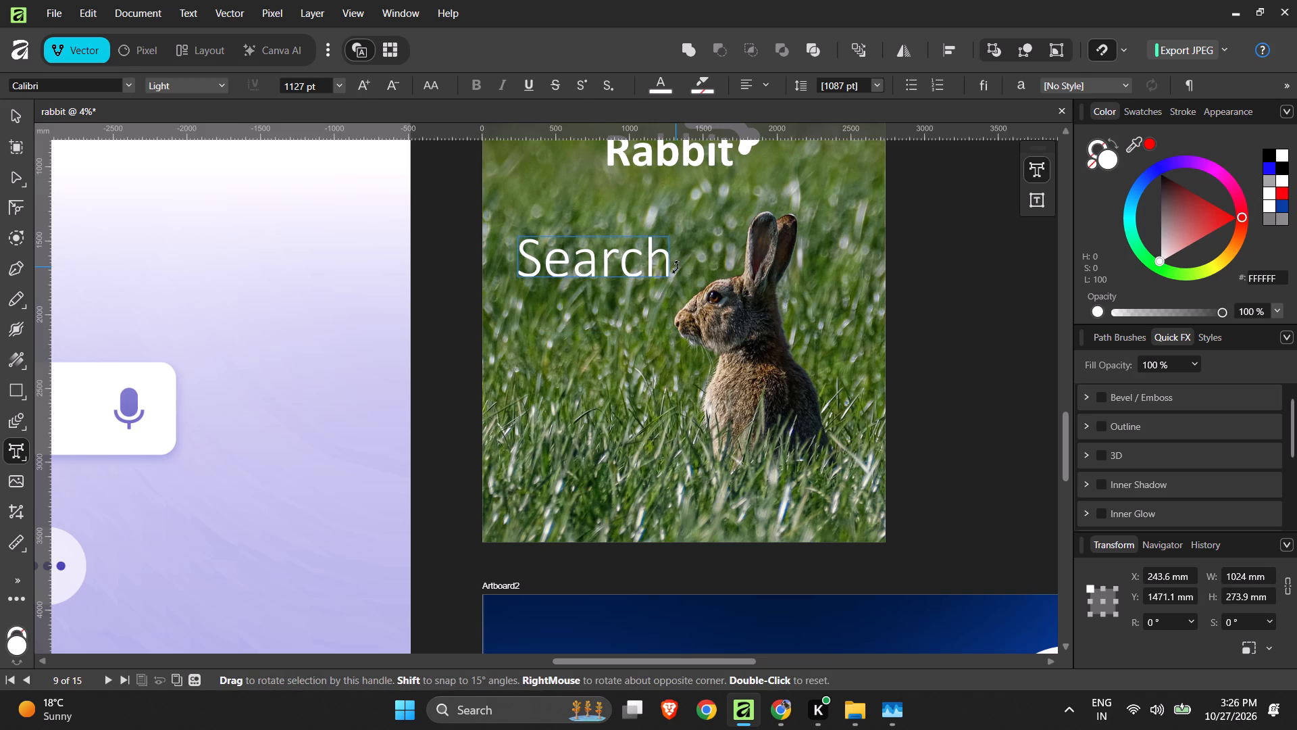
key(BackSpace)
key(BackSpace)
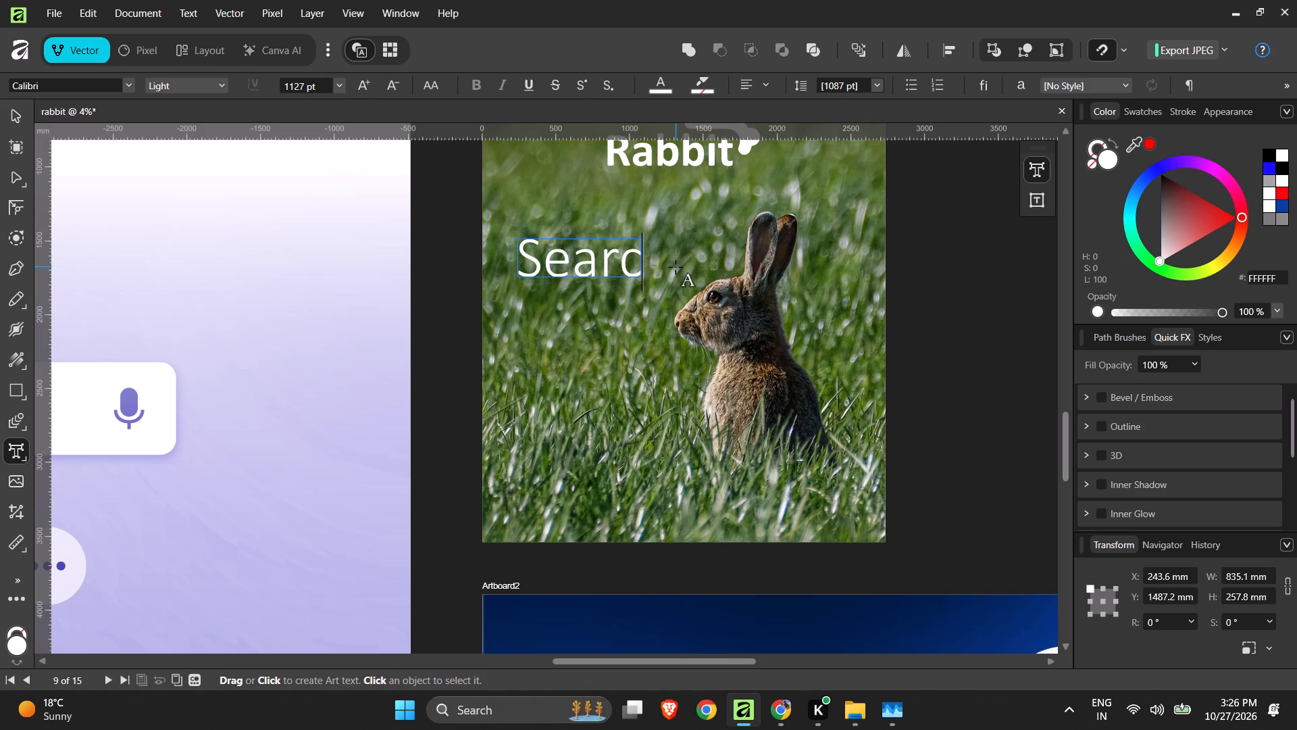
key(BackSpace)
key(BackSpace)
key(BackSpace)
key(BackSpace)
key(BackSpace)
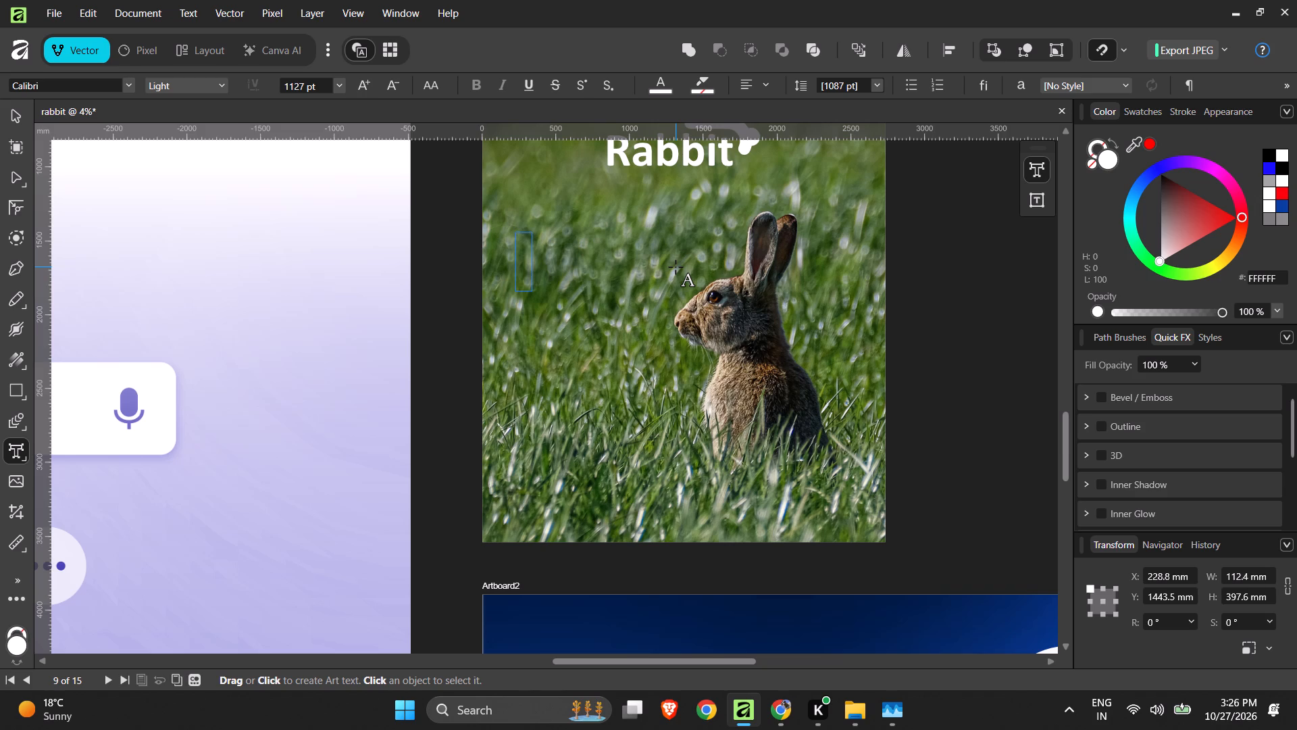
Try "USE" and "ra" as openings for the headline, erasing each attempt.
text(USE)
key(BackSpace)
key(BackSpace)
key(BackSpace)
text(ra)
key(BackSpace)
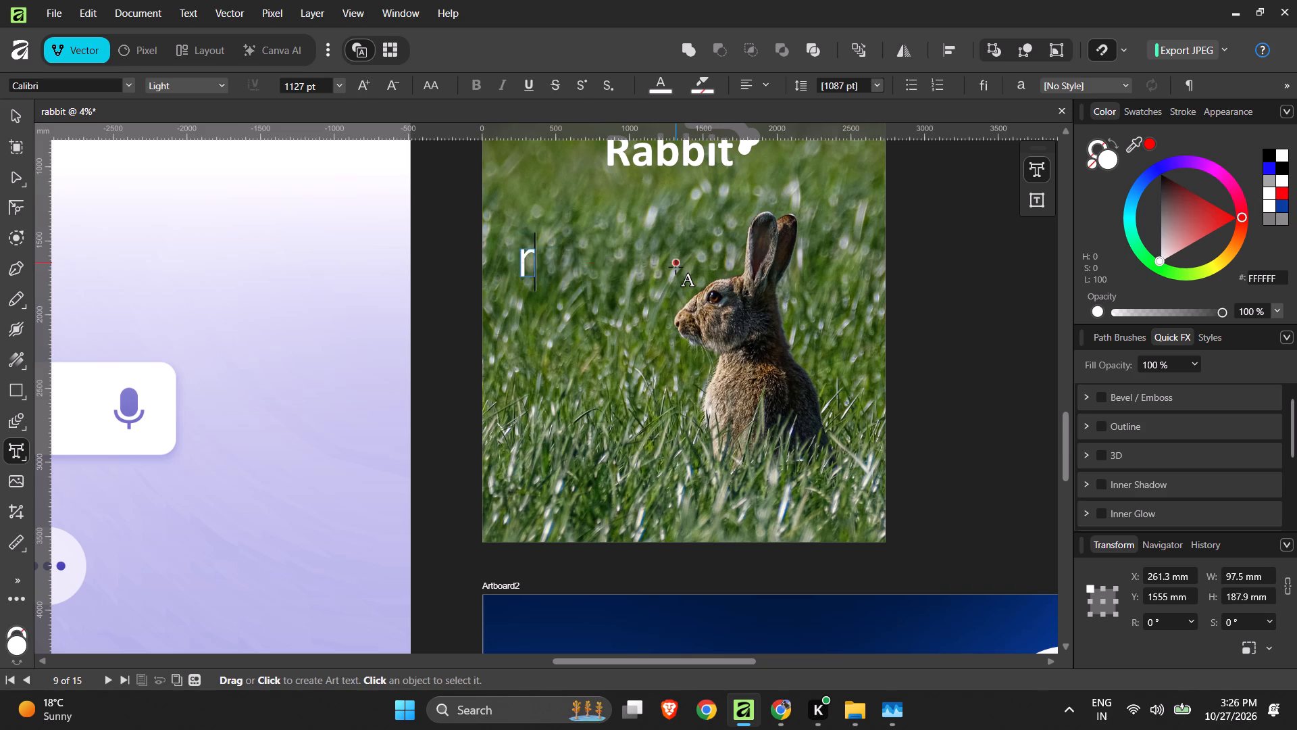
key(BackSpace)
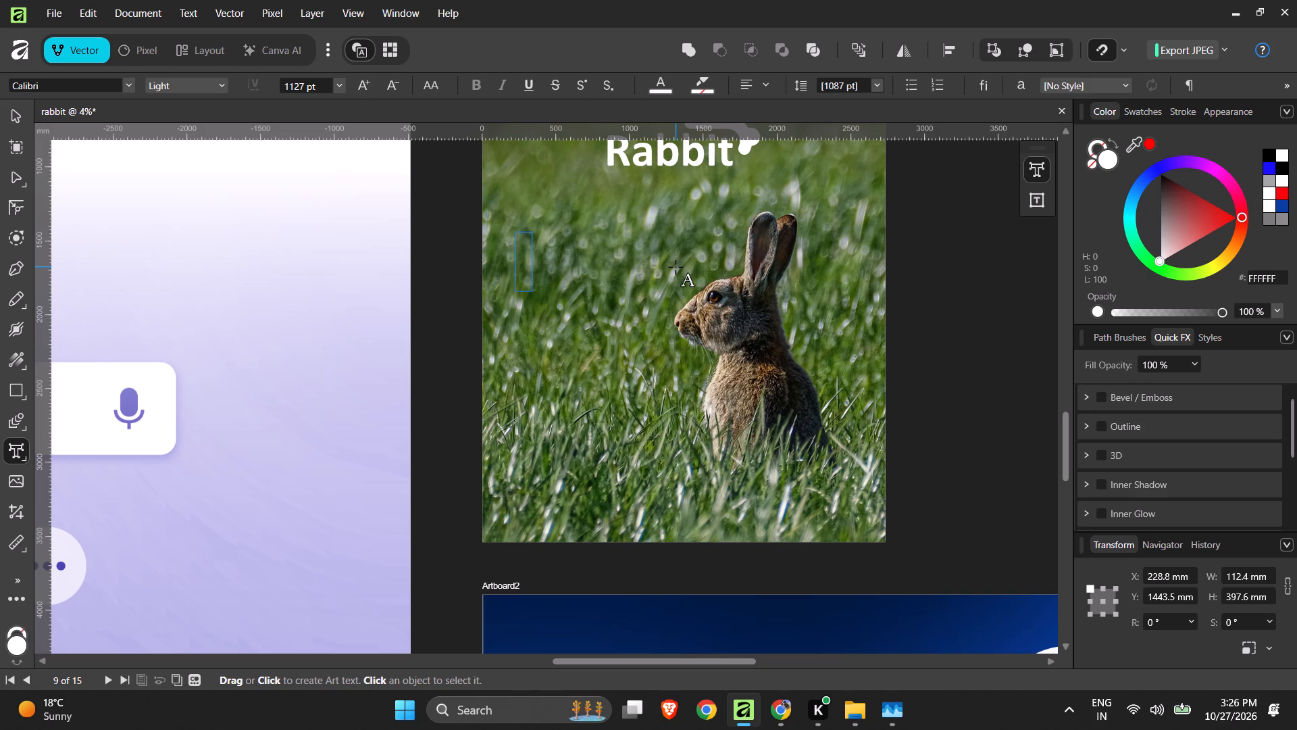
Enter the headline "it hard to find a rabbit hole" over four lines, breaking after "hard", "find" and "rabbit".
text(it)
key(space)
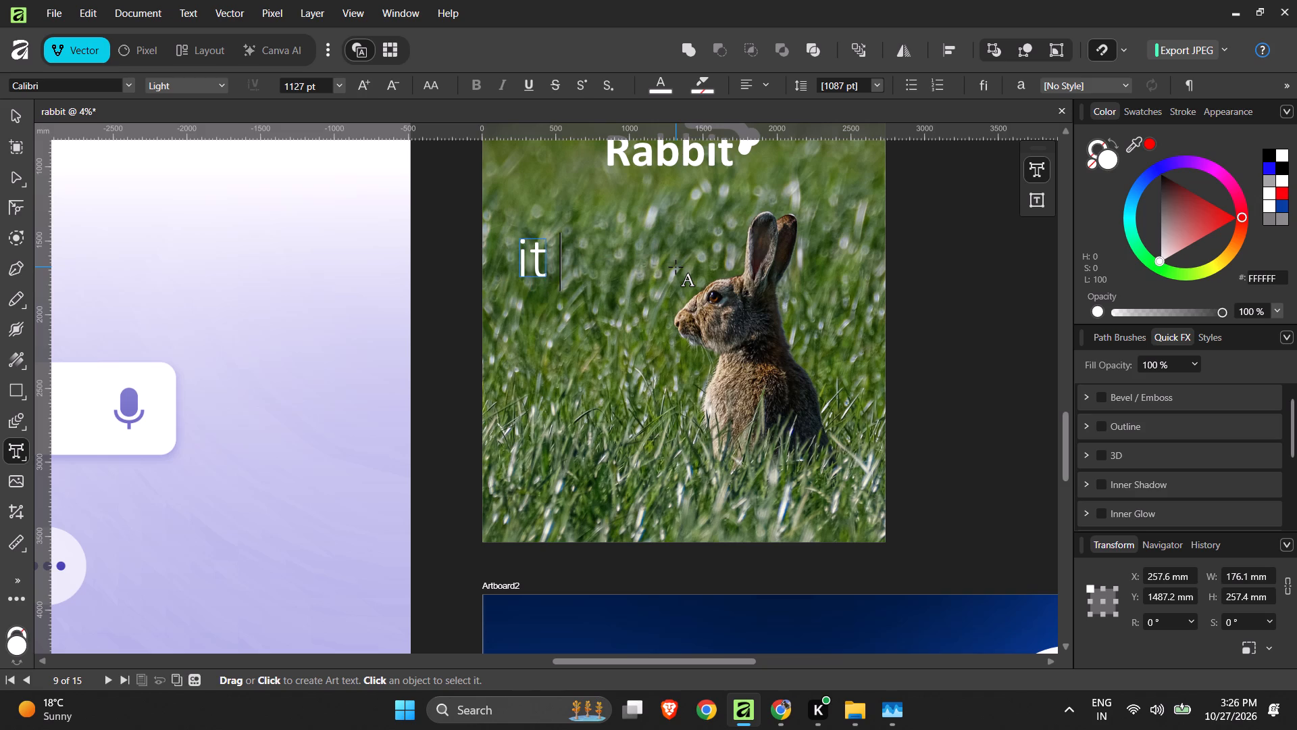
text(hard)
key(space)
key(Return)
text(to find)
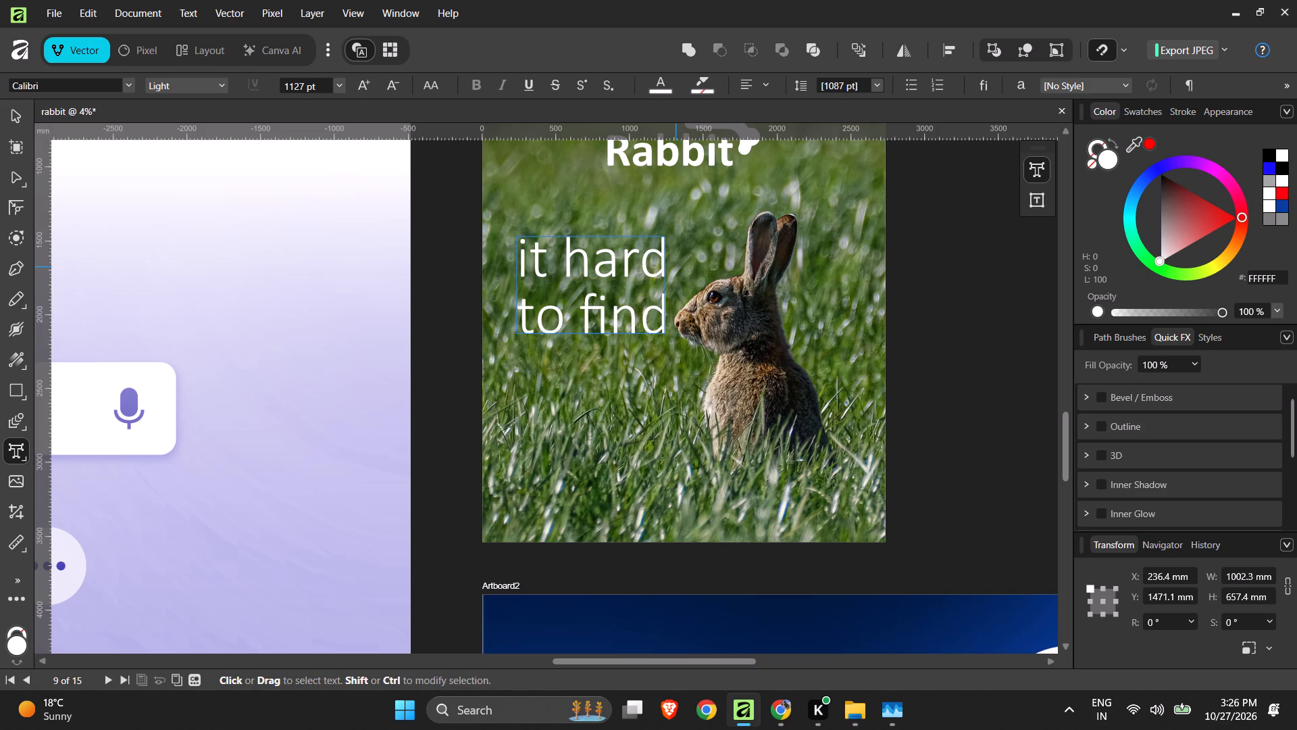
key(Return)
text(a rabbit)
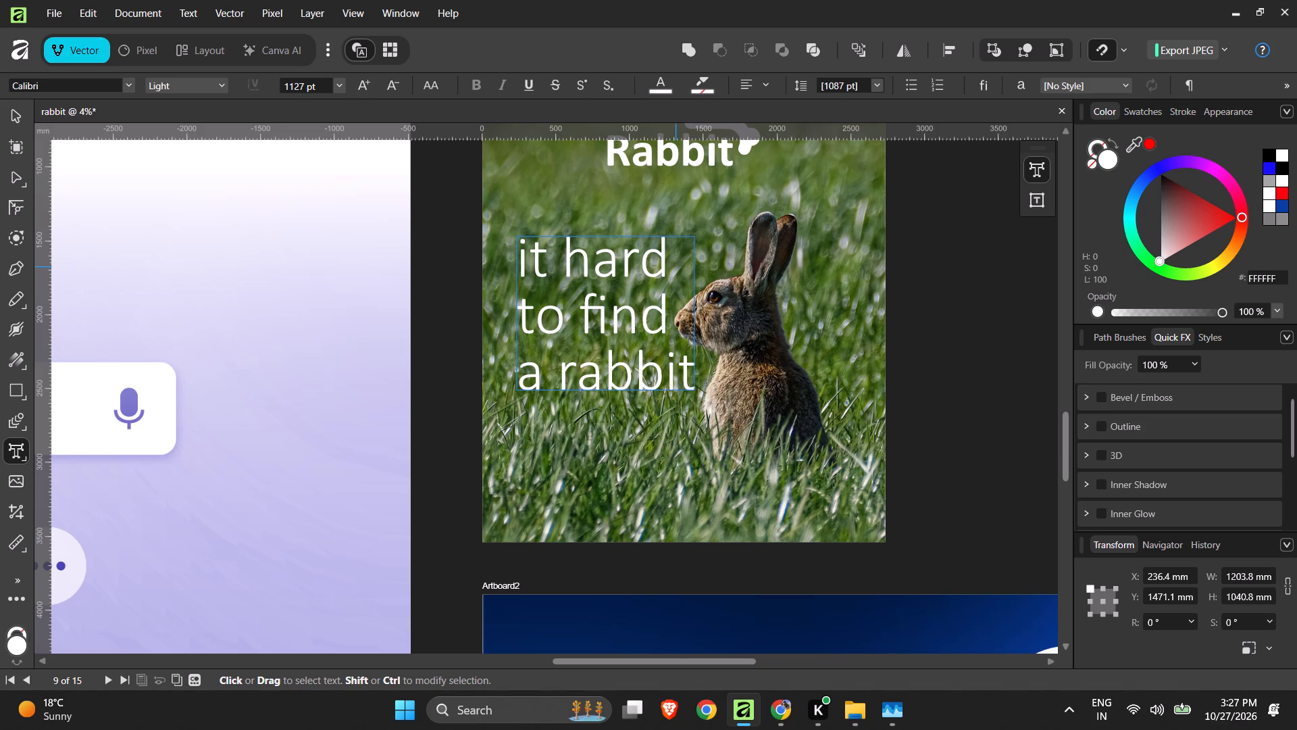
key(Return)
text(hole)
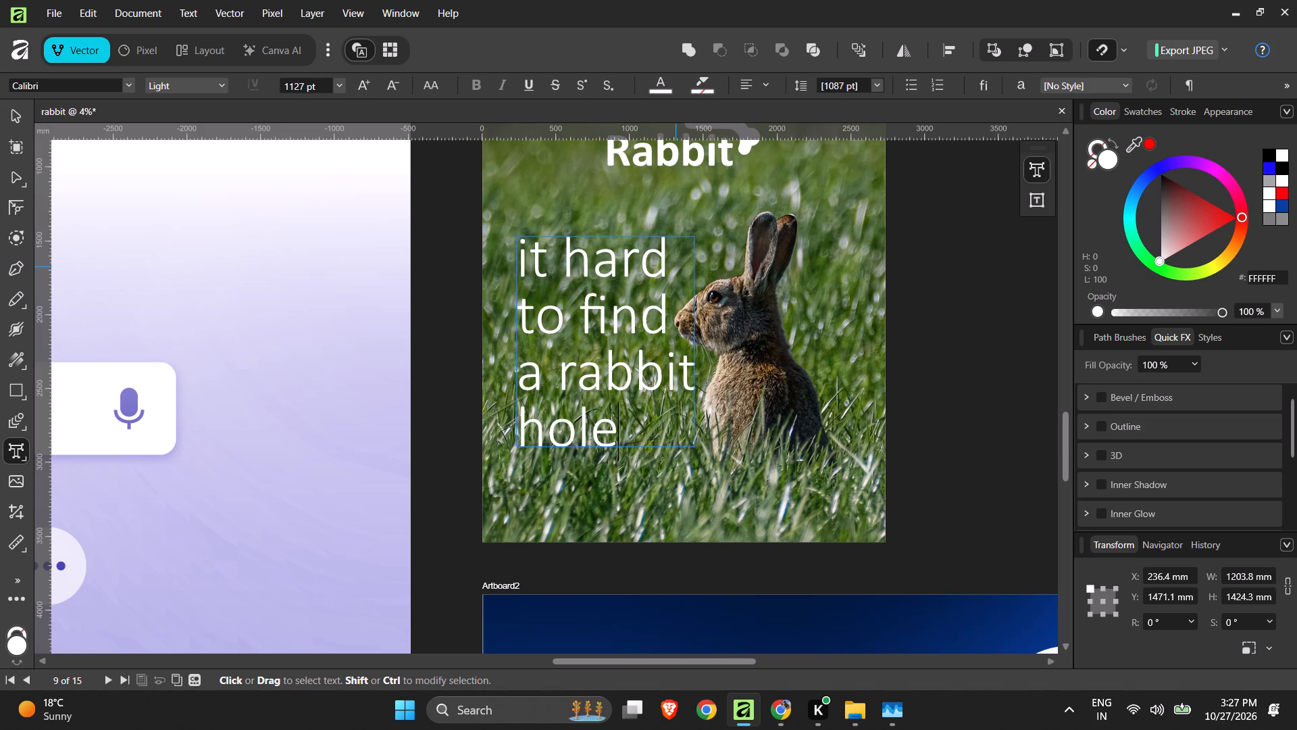
Change the whole headline's capitalization to title case, so it reads "It Hard To Find A Rabbit Hole".
key(ctrl+a)
key(ctrl+shift+Left)
key(ctrl+a)
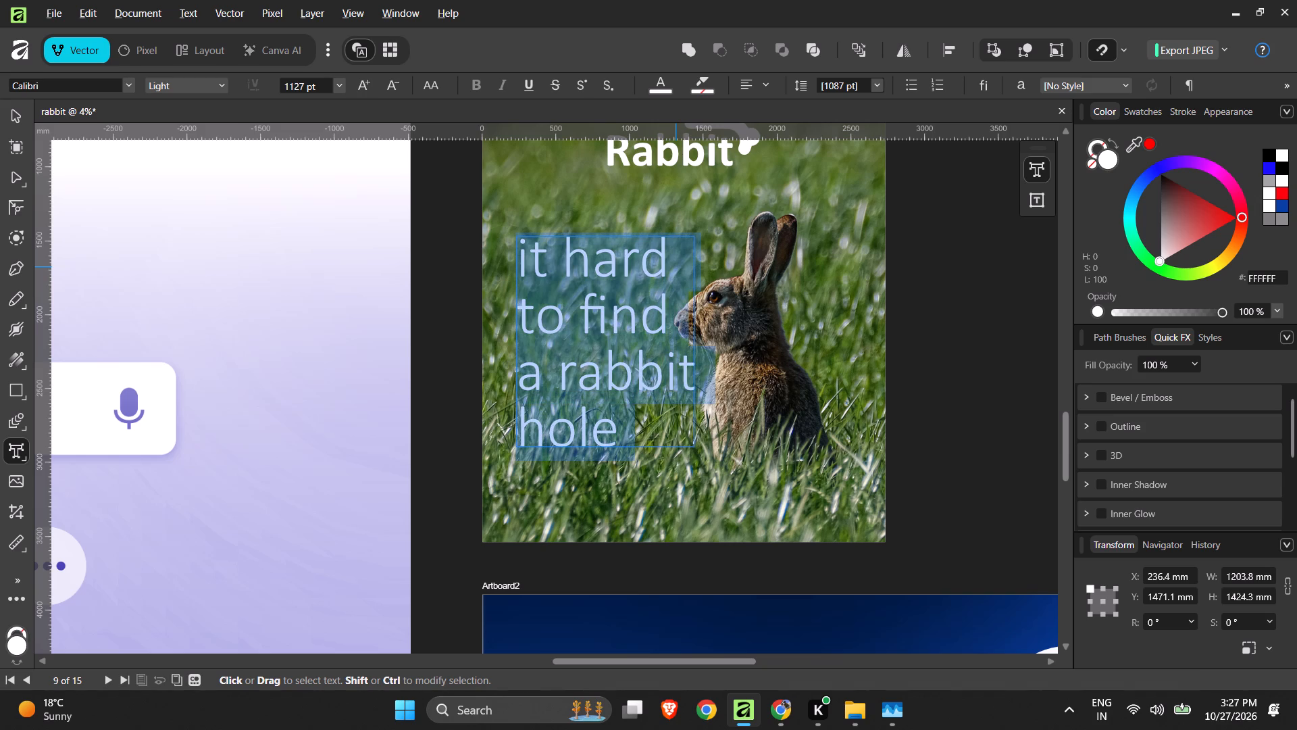
key(alt+Up)
key(alt+Down)
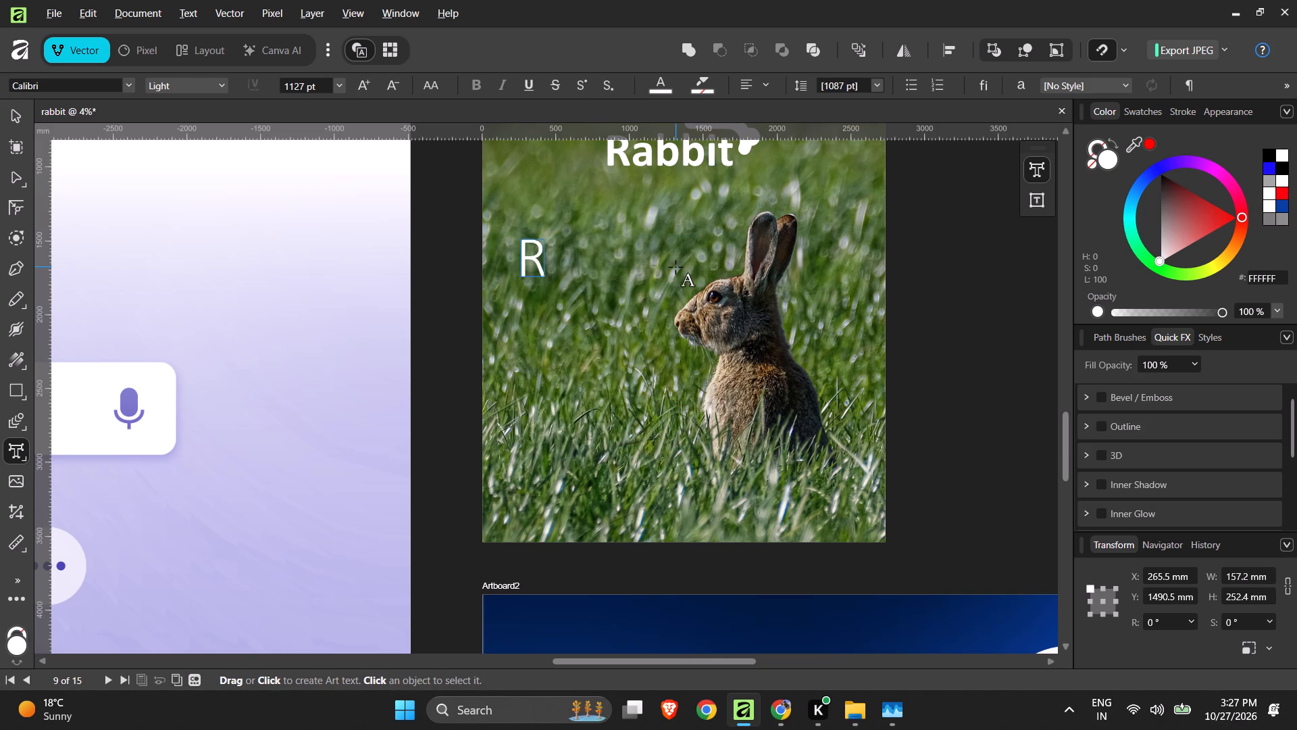
key(ctrl+z)
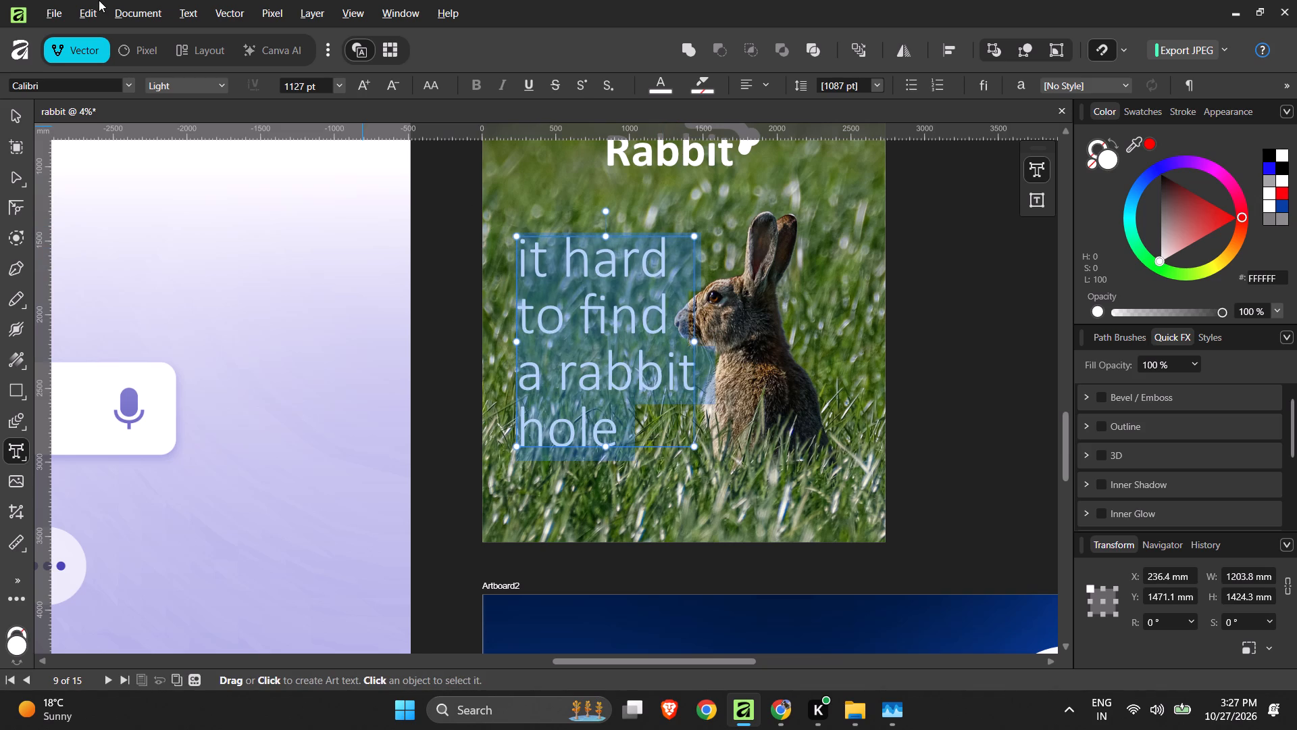
click(175, 13)
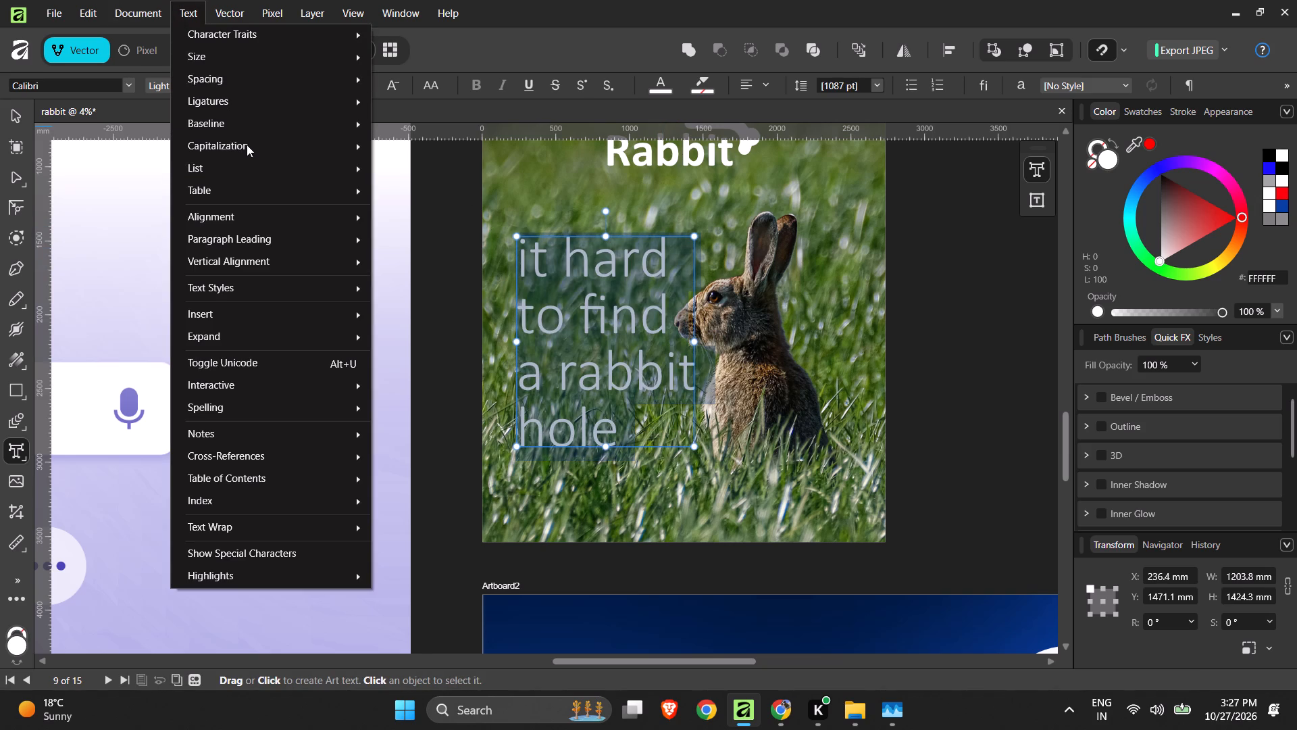
click(431, 282)
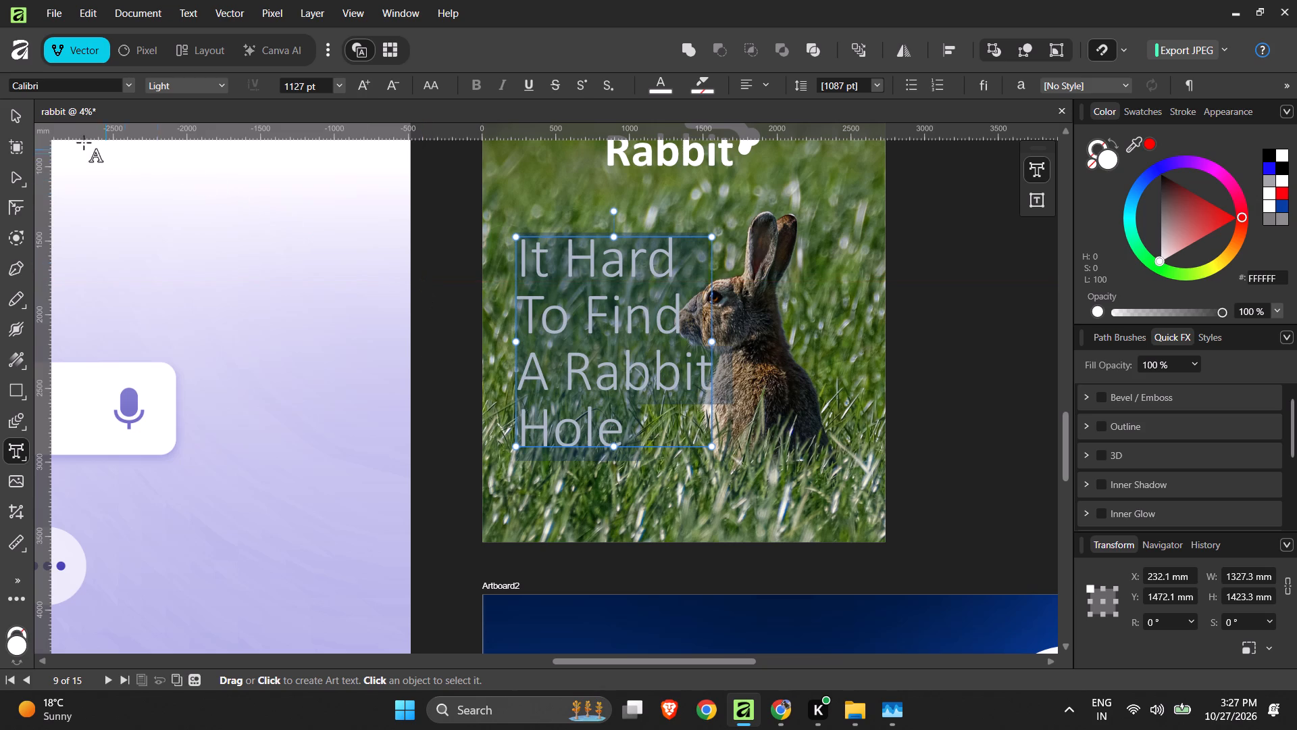
Shrink the headline to about 1032 by 1107 mm and place it beside the rabbit at about X 246 mm, Y 1609 mm.
click(17, 115)
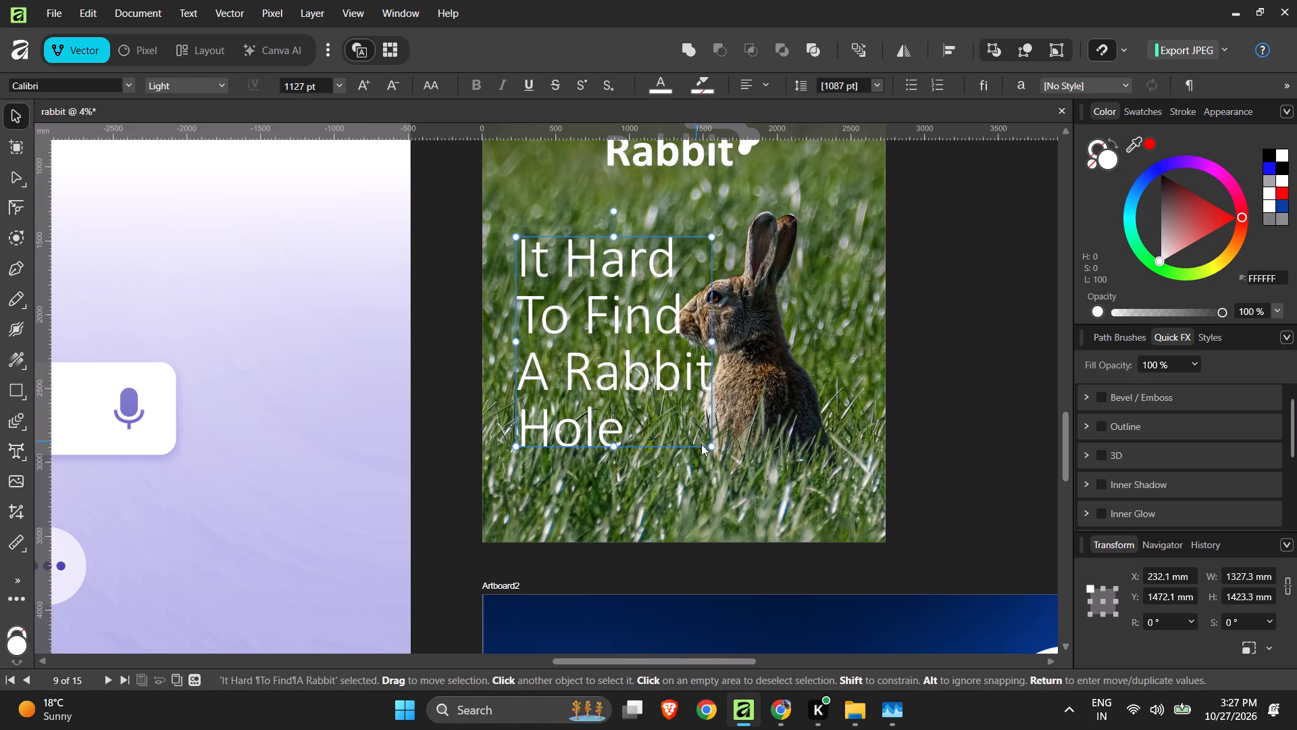
drag(713, 445, 692, 437)
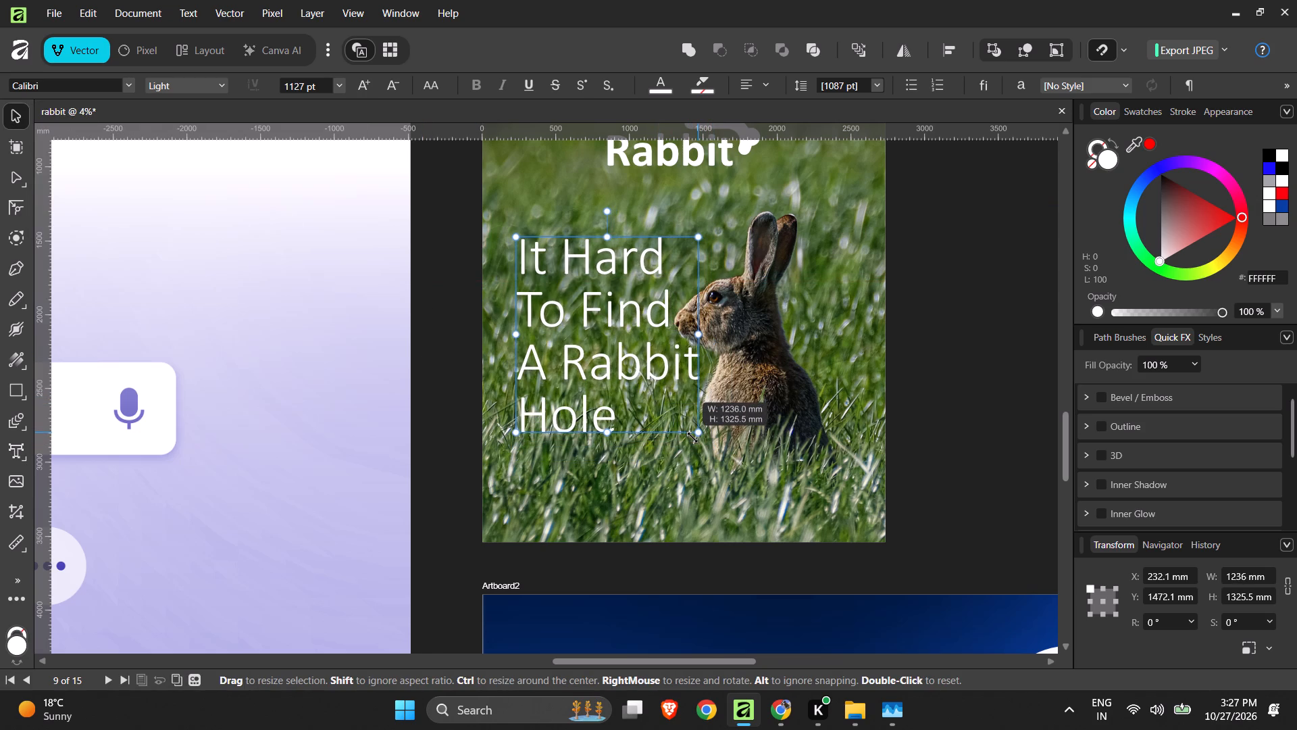
drag(692, 437, 687, 437)
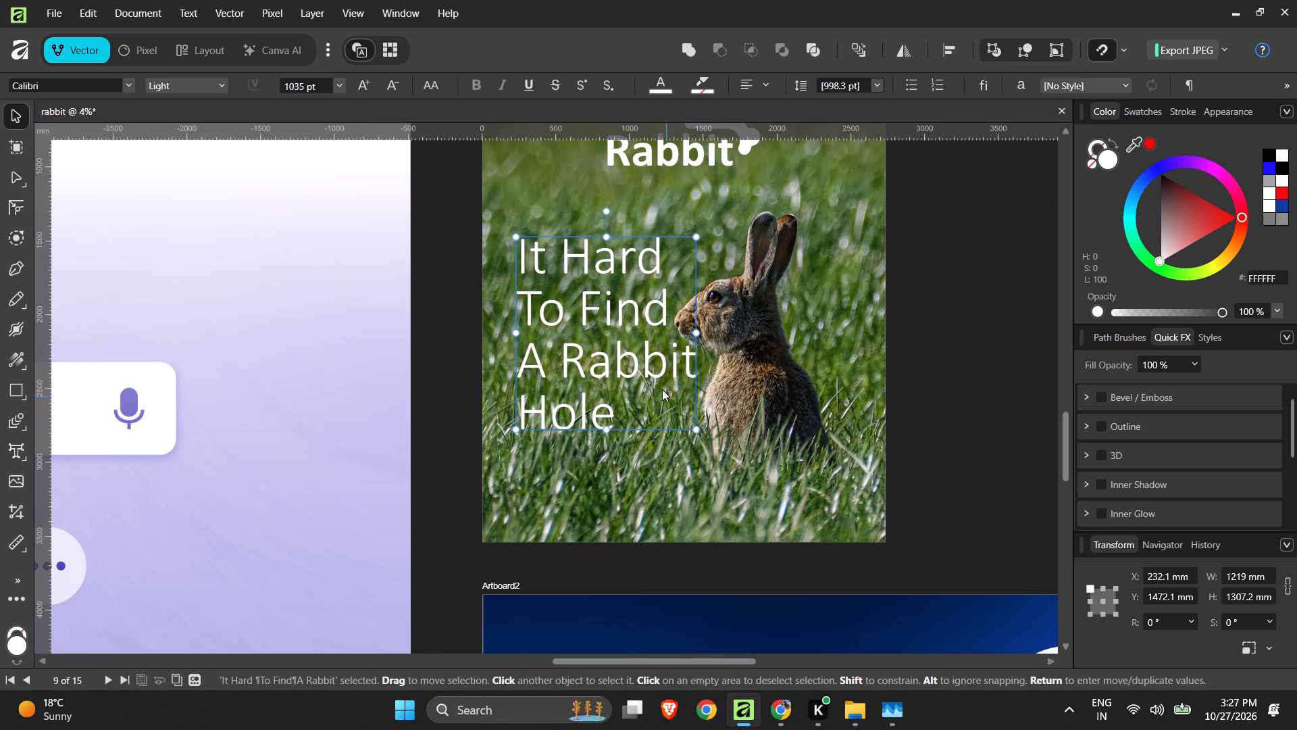
drag(646, 366, 637, 375)
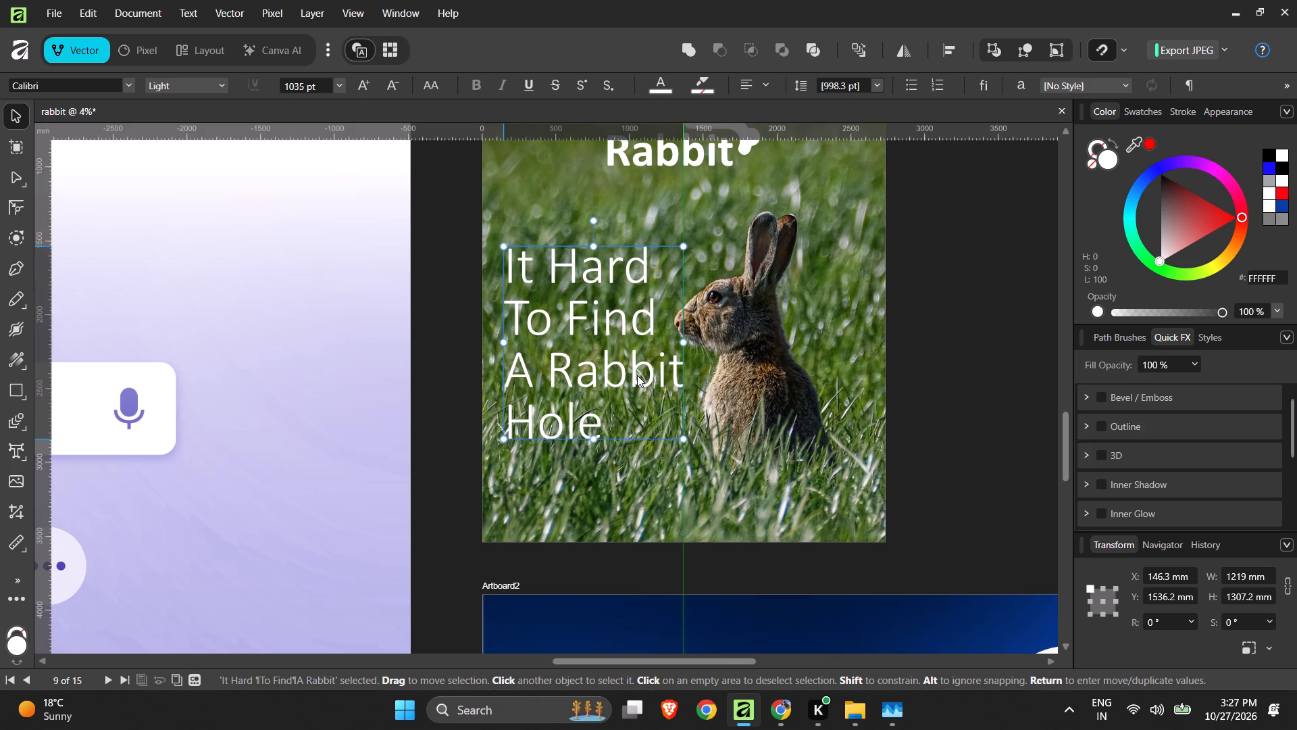
drag(637, 375, 646, 375)
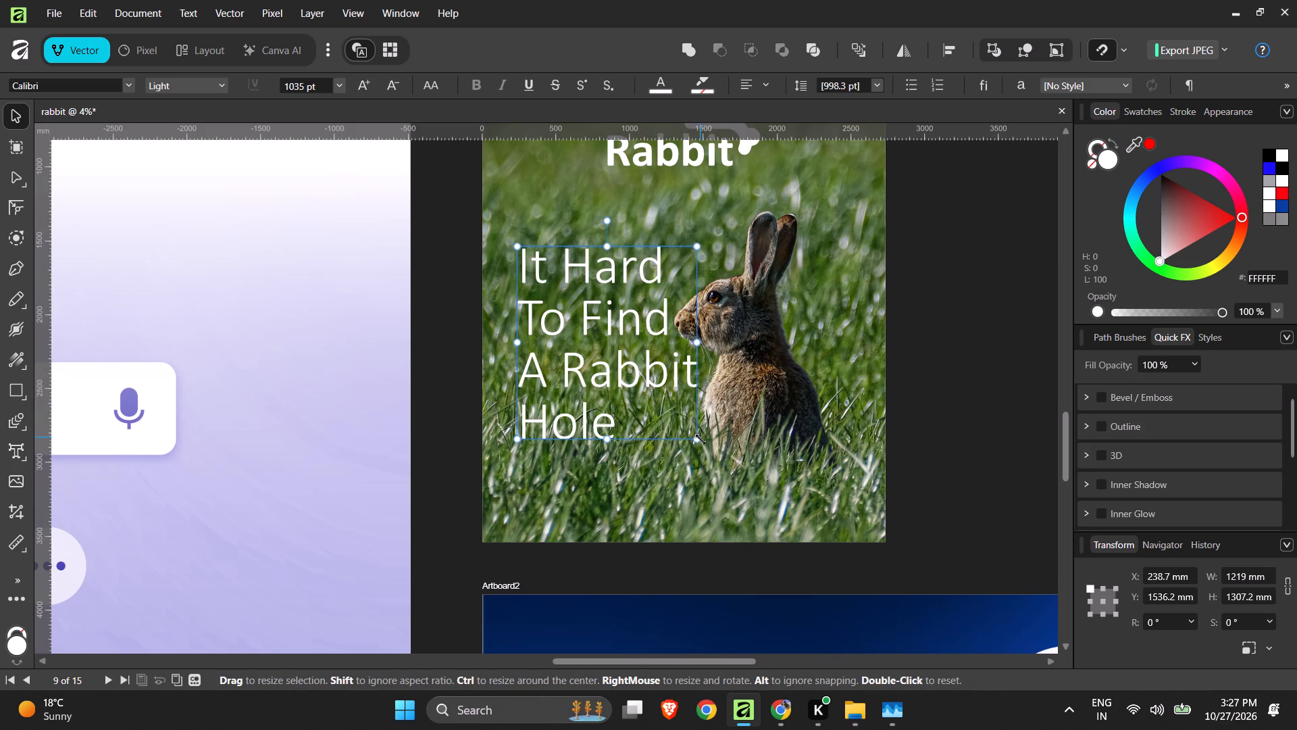
drag(701, 439, 674, 416)
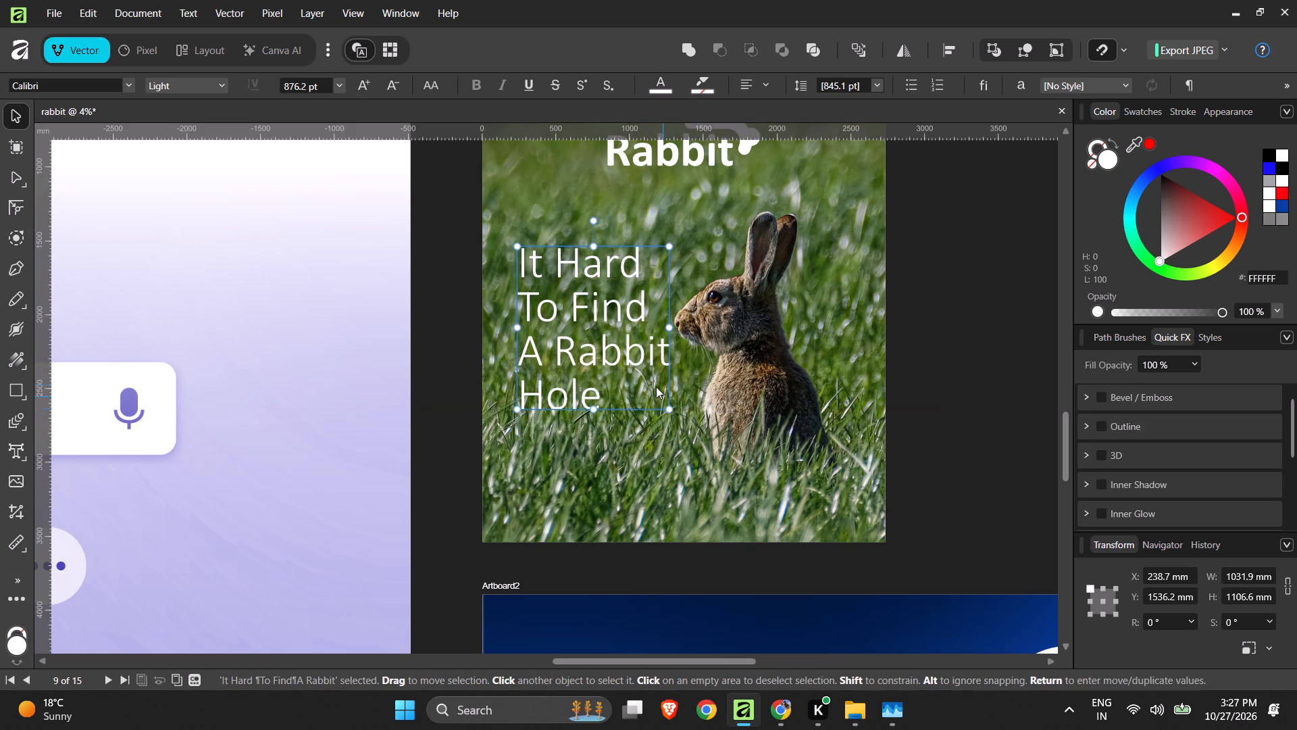
drag(631, 358, 631, 369)
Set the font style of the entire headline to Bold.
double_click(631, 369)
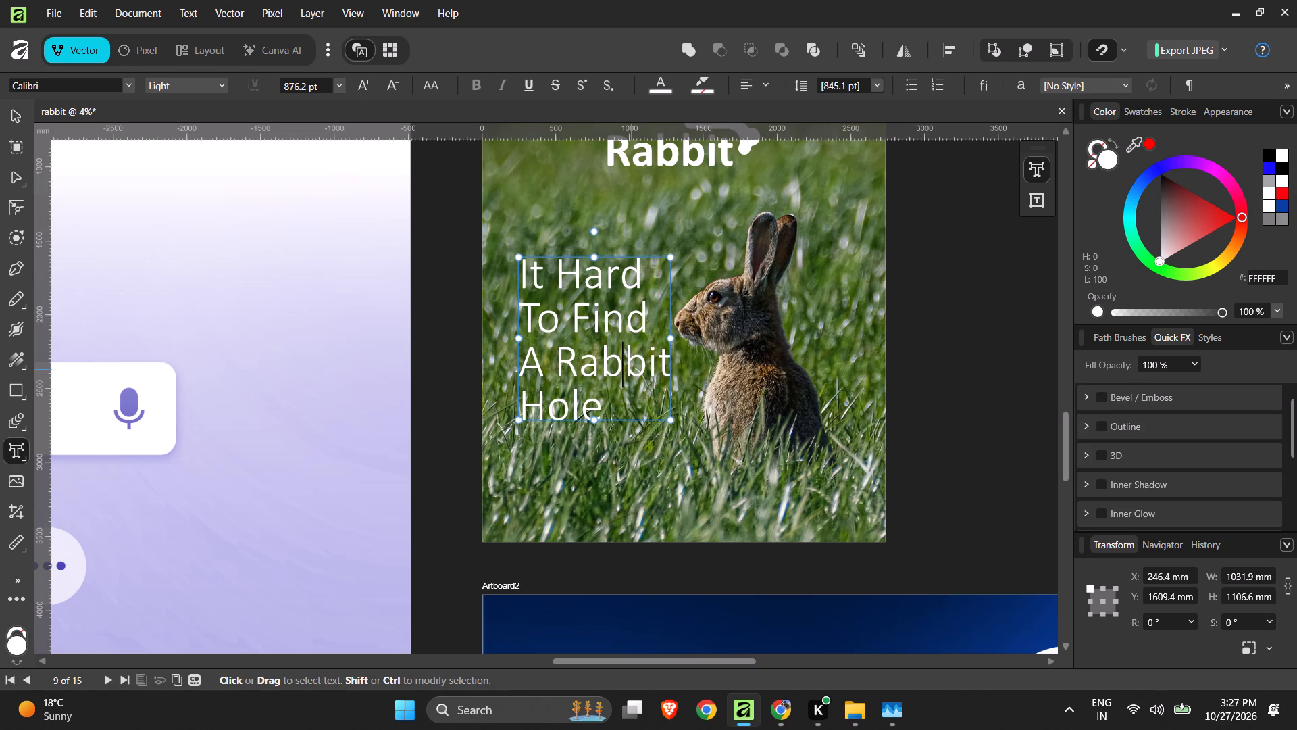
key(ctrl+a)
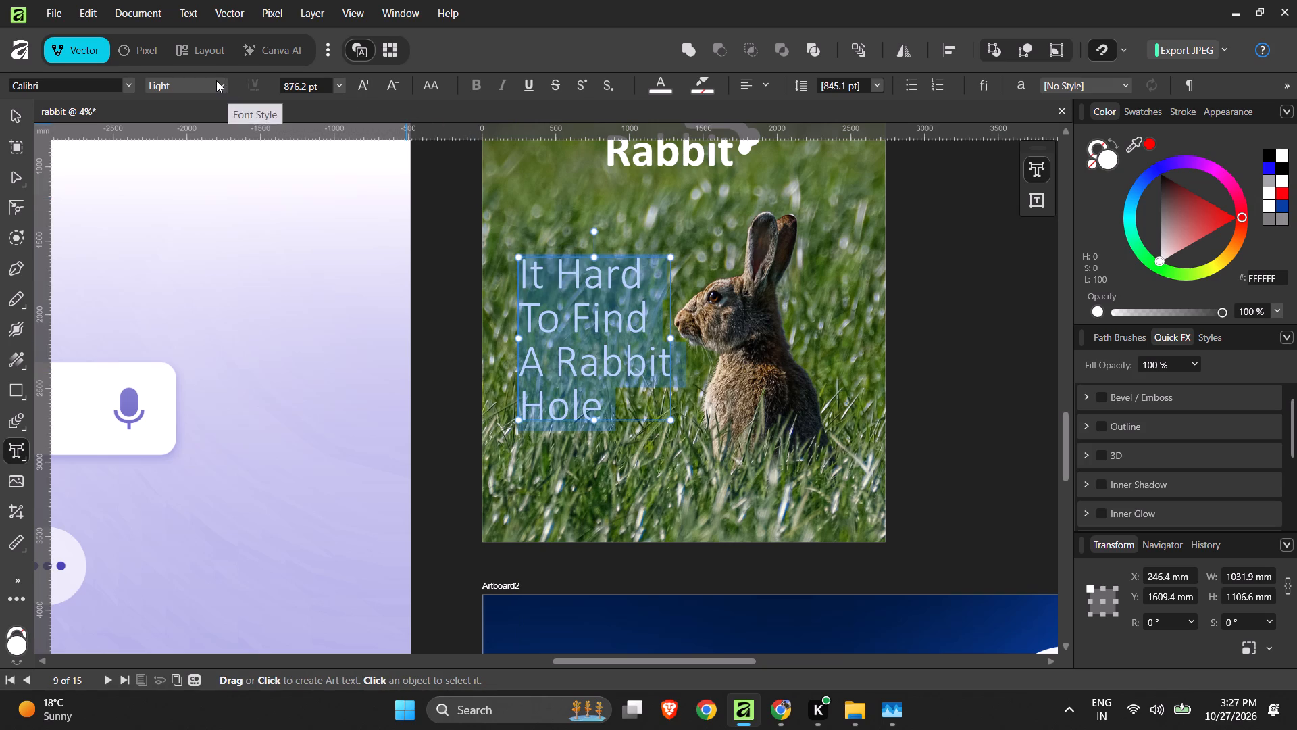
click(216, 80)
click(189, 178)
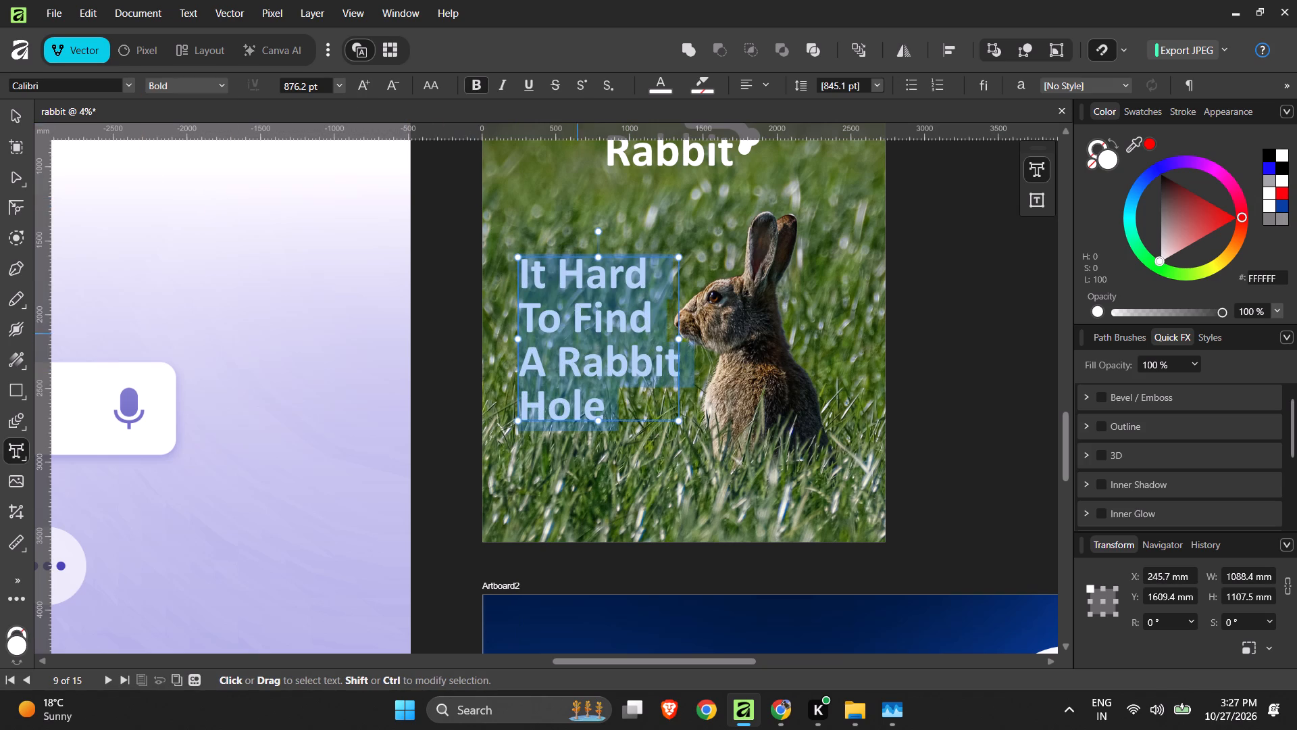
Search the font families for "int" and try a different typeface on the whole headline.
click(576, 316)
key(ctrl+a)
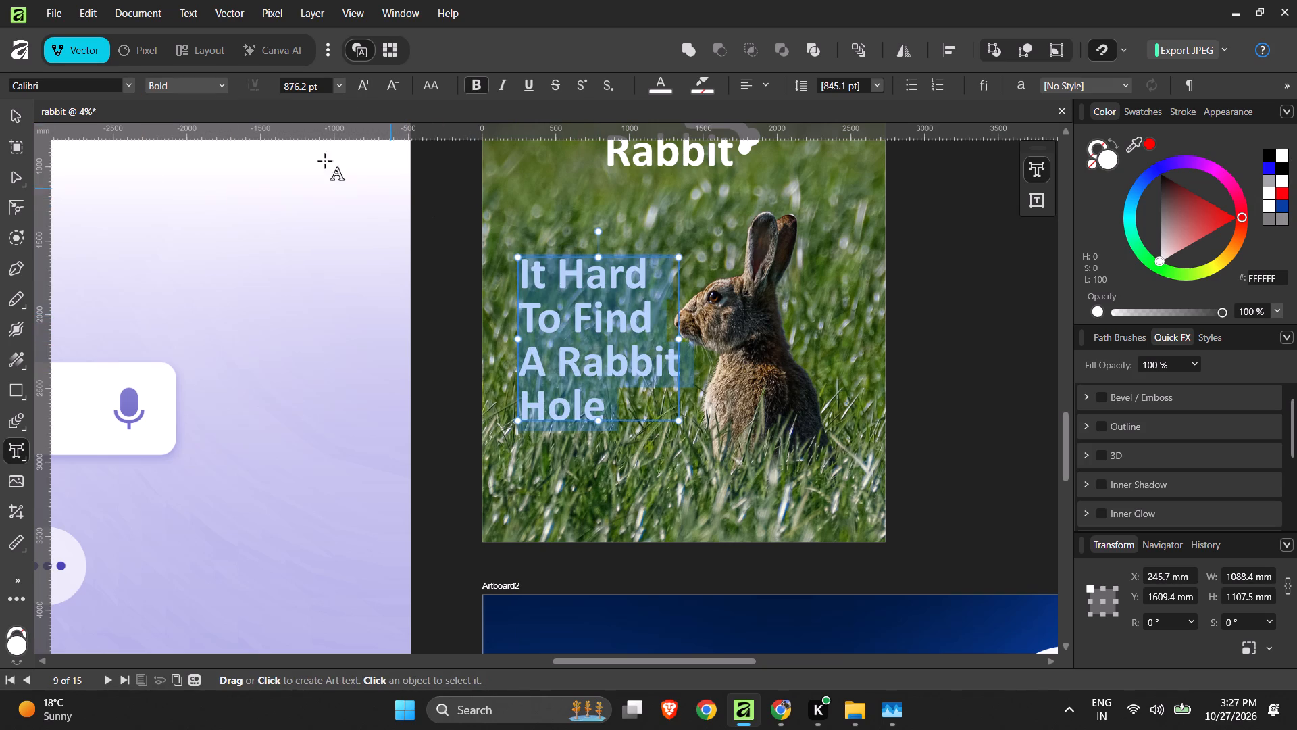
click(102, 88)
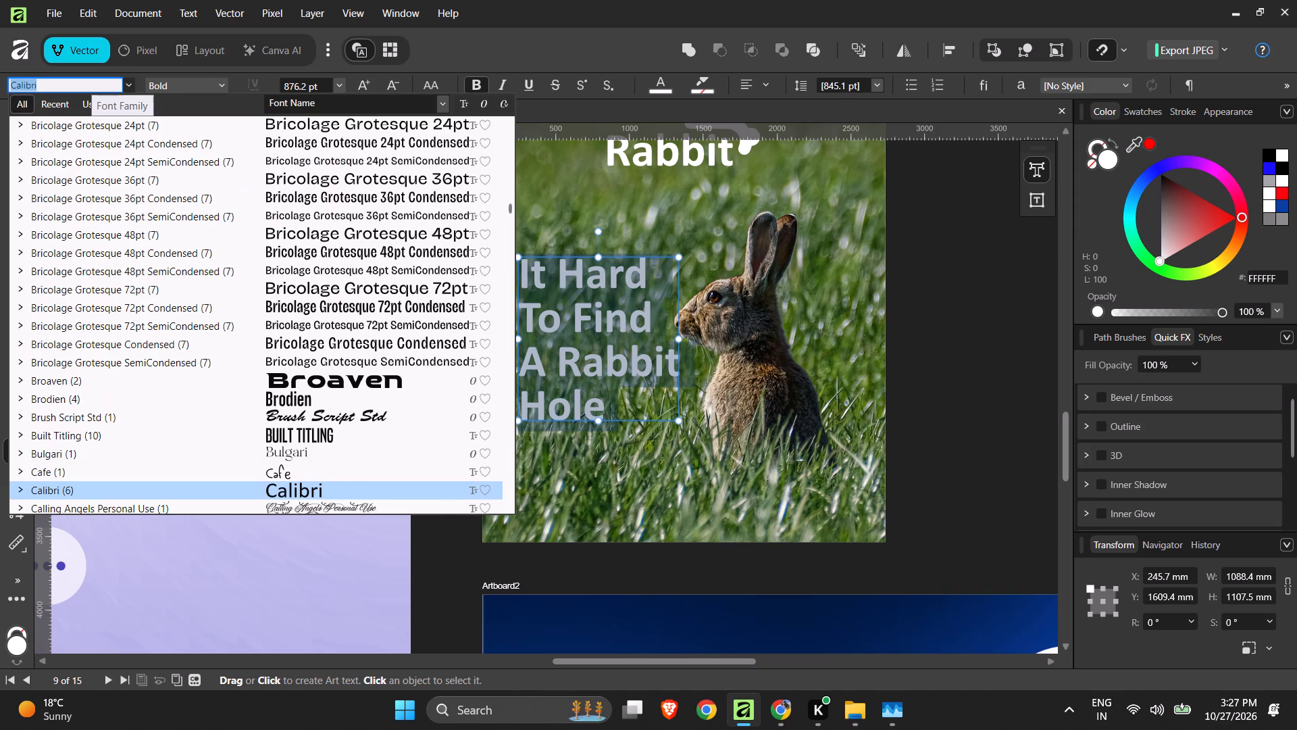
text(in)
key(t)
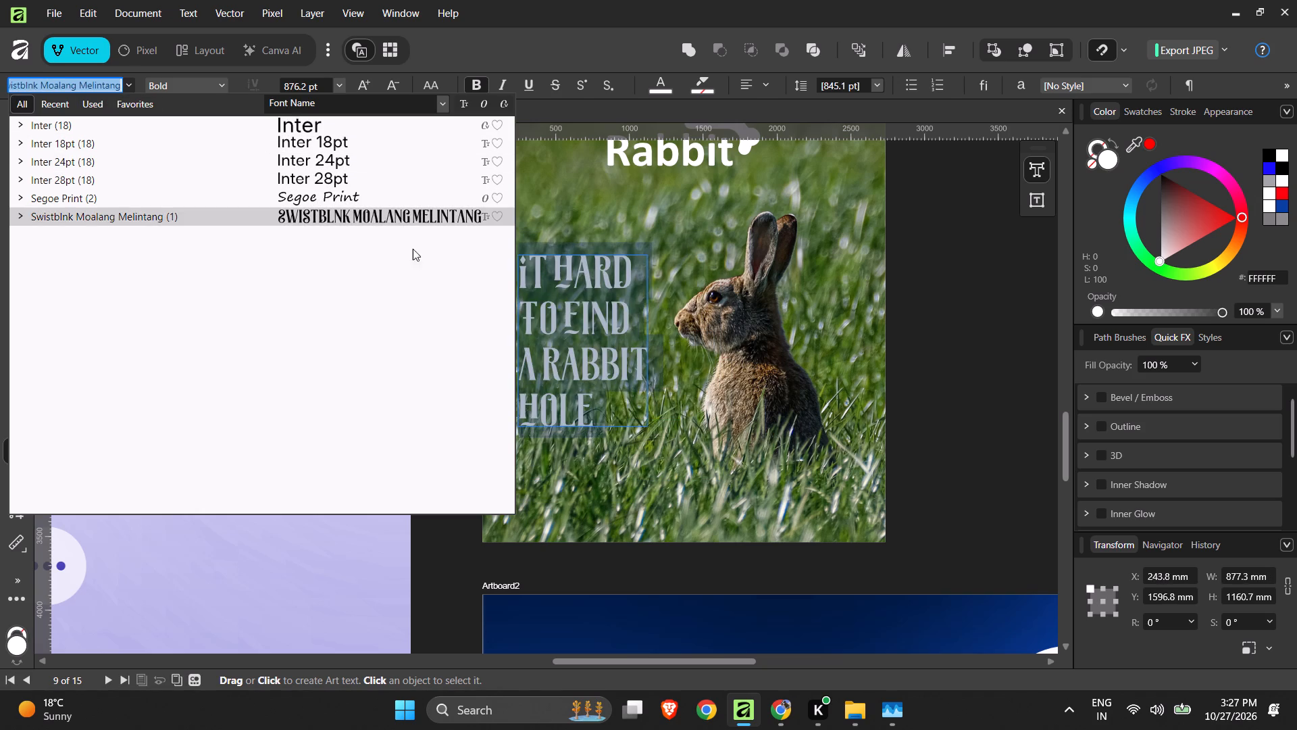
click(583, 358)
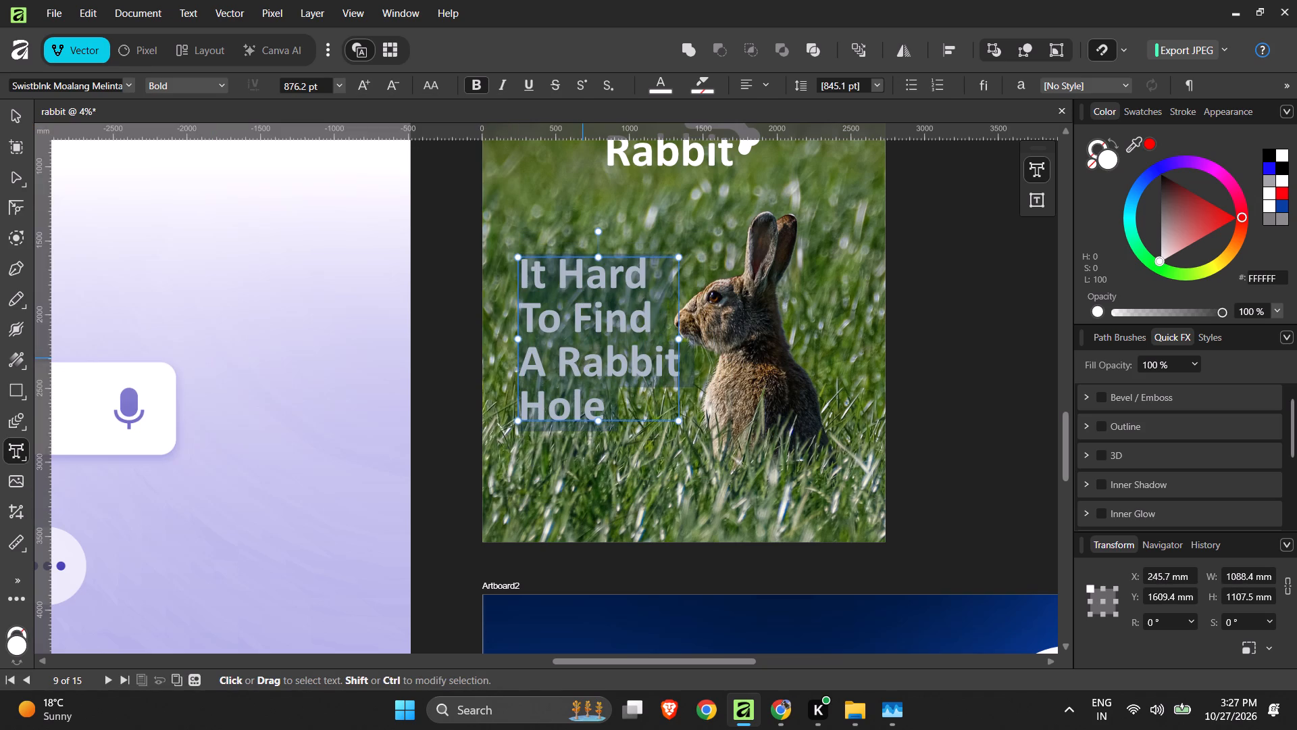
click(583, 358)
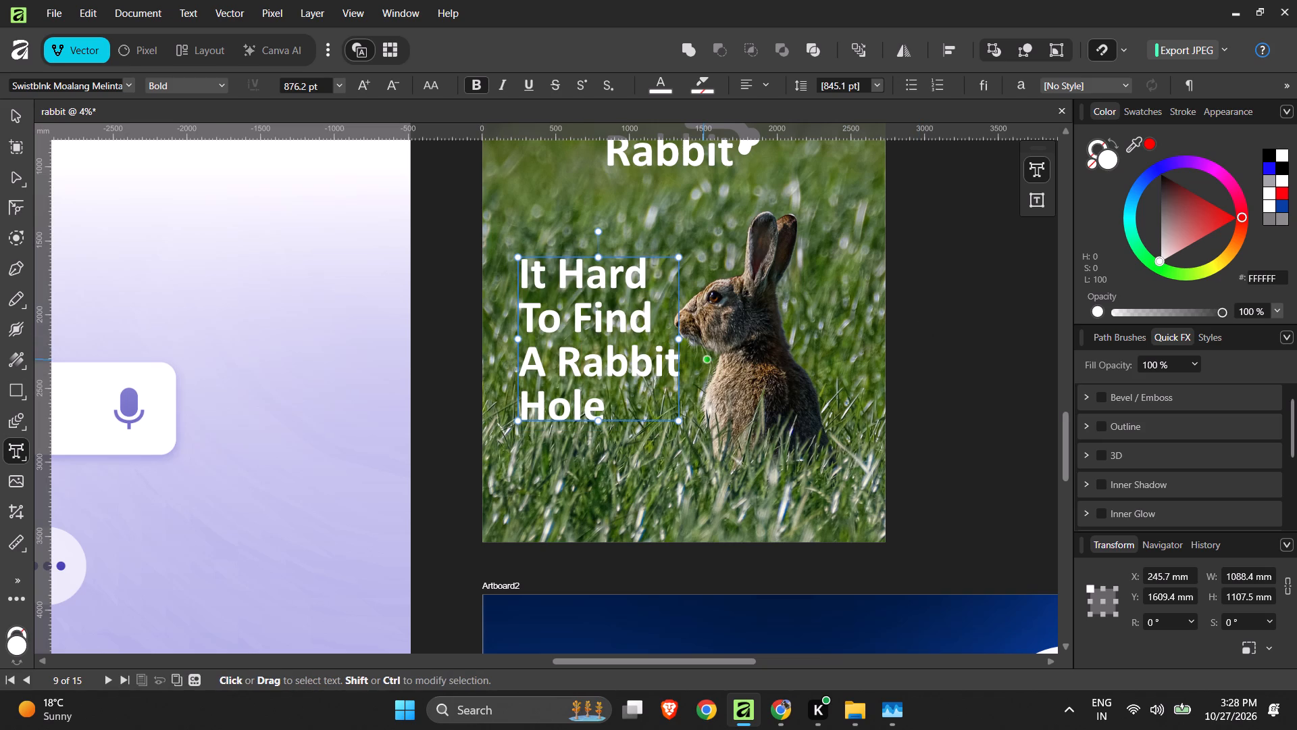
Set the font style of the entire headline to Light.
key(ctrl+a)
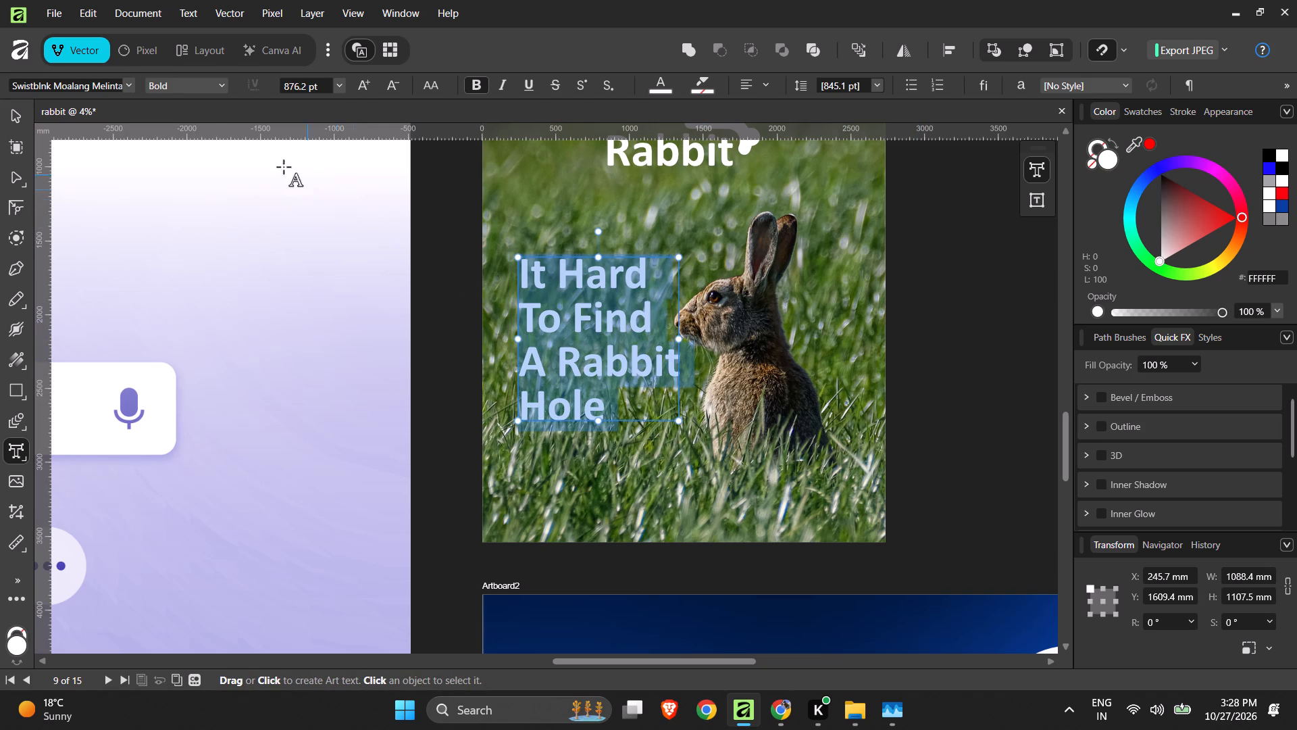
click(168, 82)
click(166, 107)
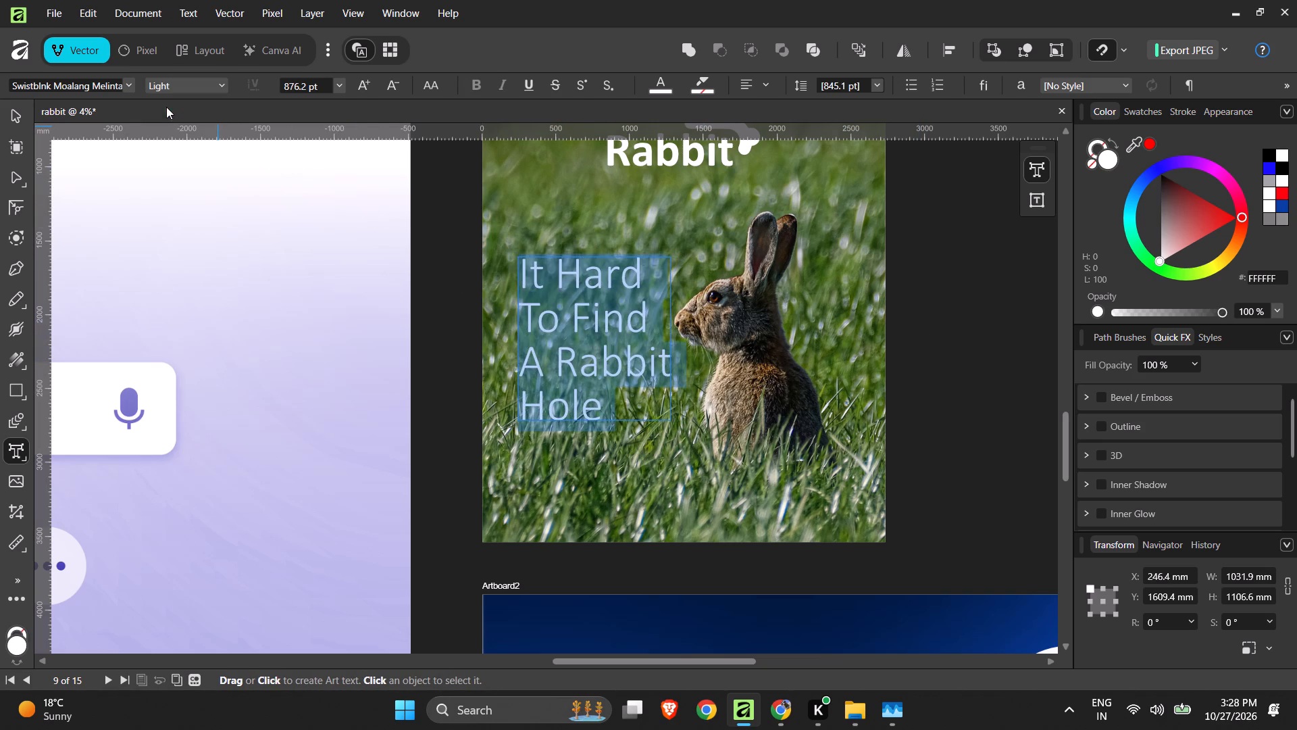
Set only the words "Rabbit Hole" in the headline to the Bold font style.
click(553, 353)
drag(552, 353, 596, 409)
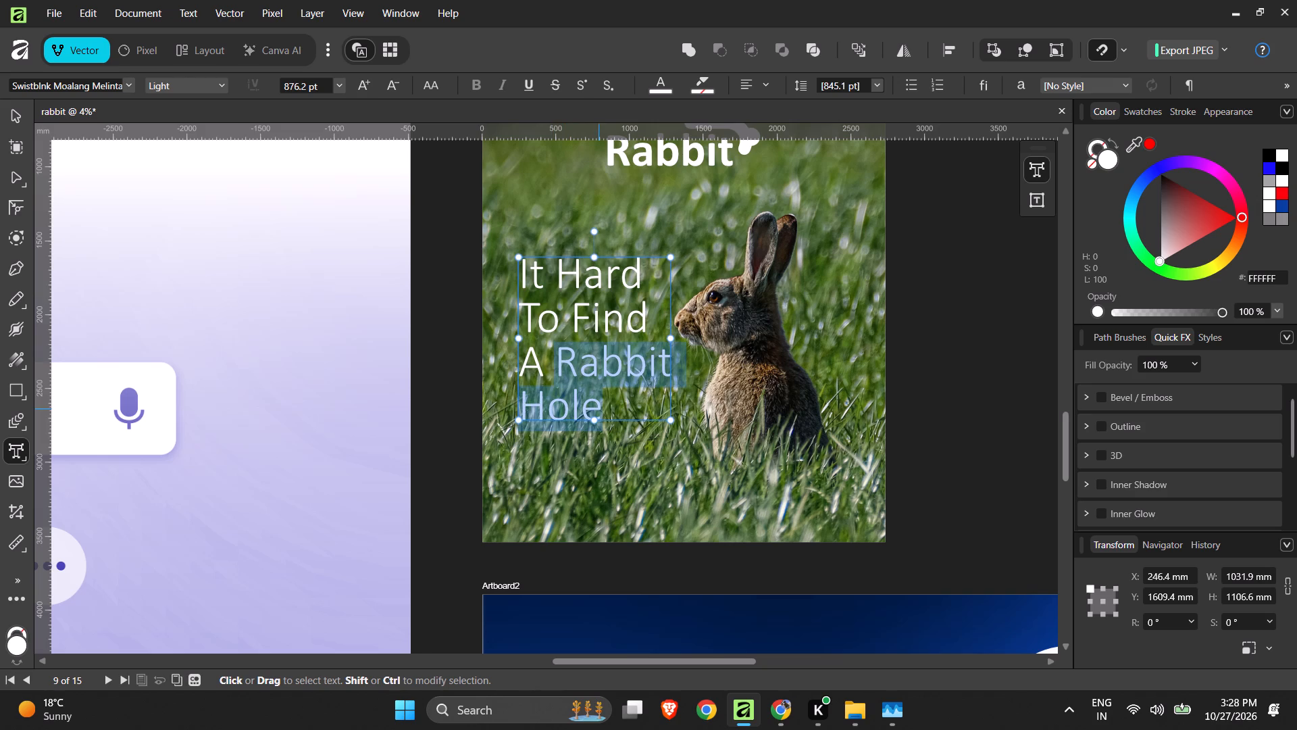
click(180, 78)
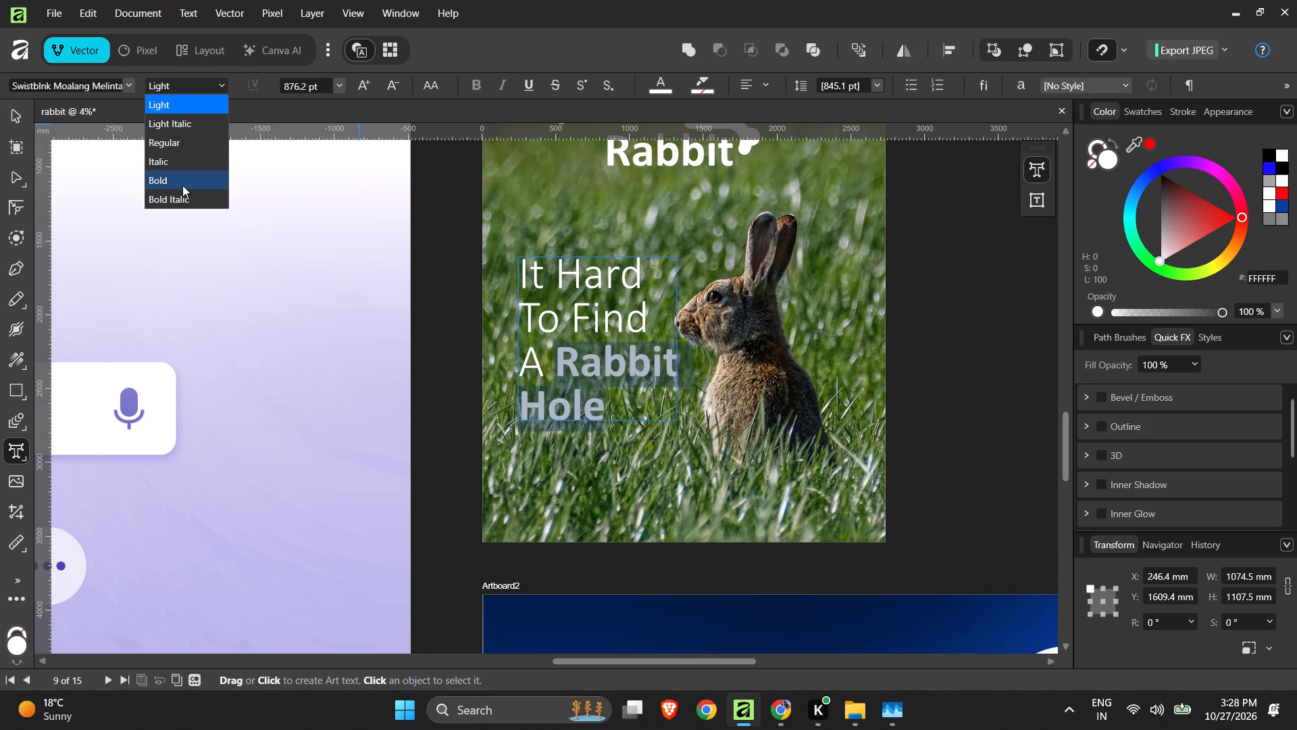
click(182, 185)
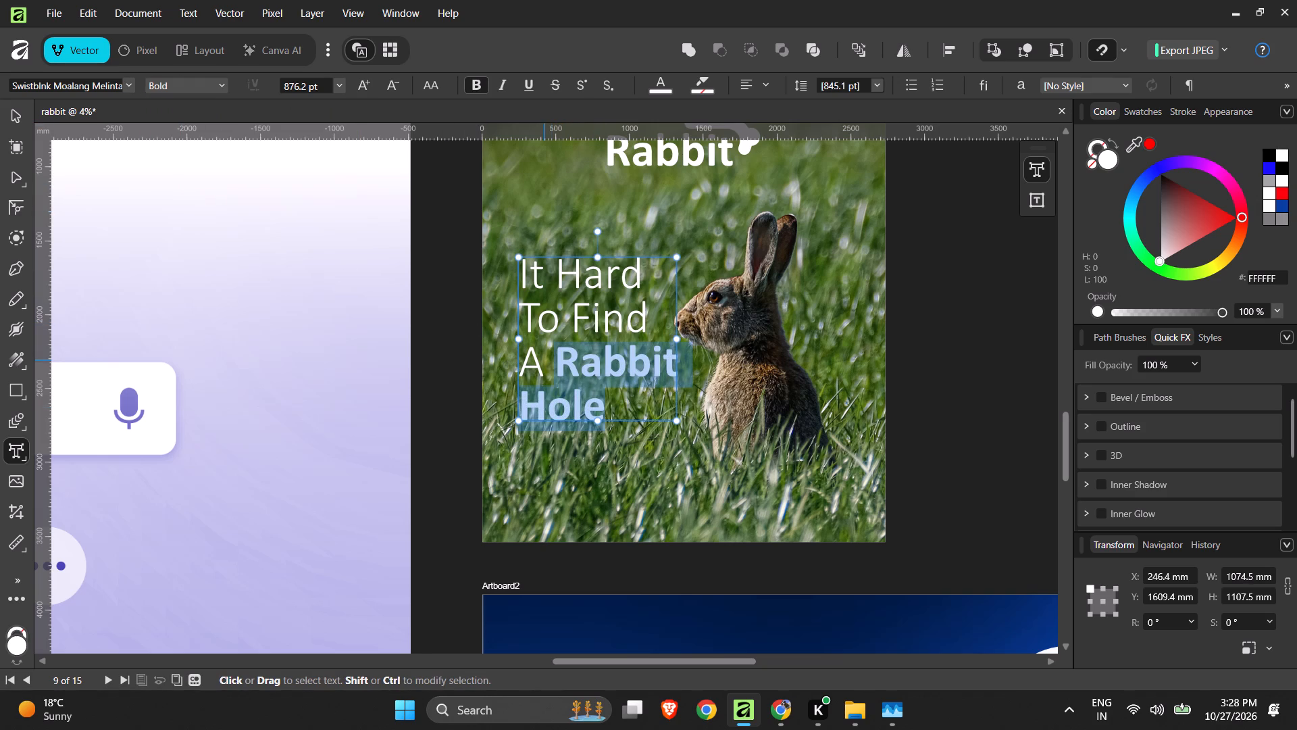
drag(517, 345, 503, 344)
key(ctrl+z)
Recolour the words "Rabbit Hole" in the headline with the dark blue swatch 013EA5.
click(599, 405)
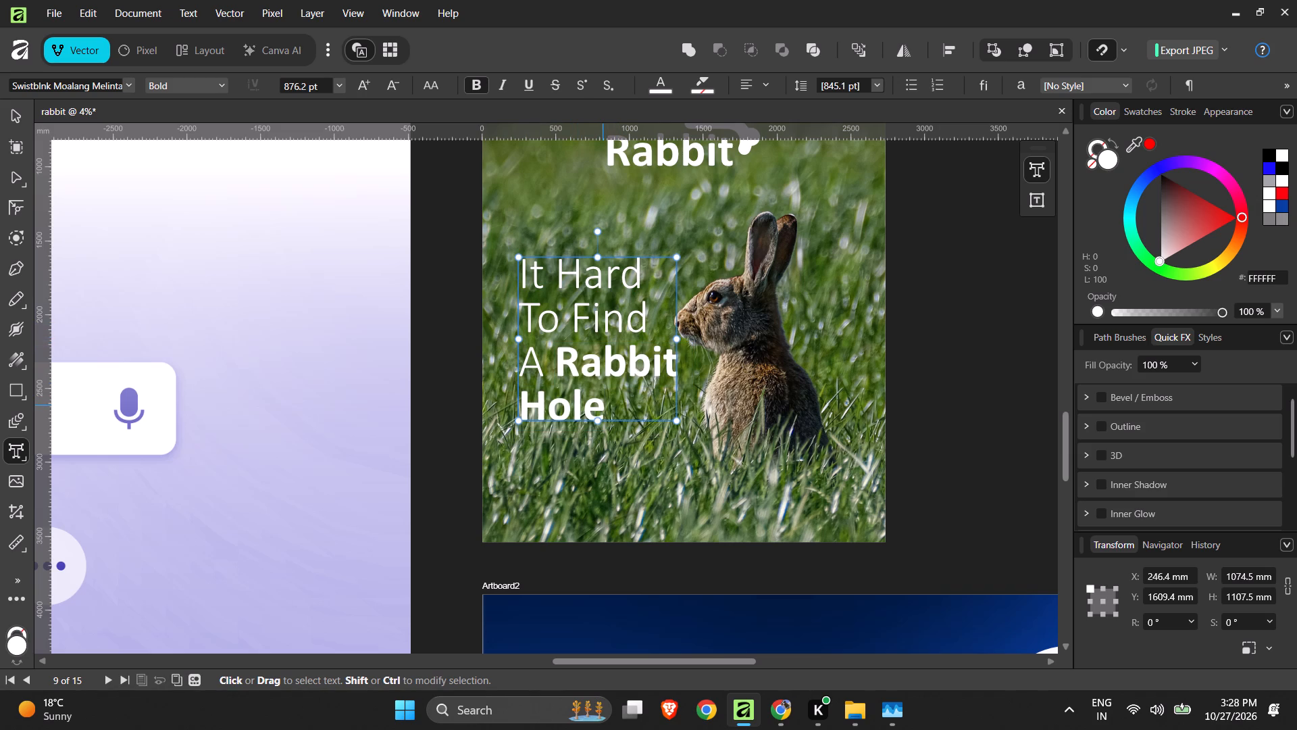
drag(603, 406, 522, 406)
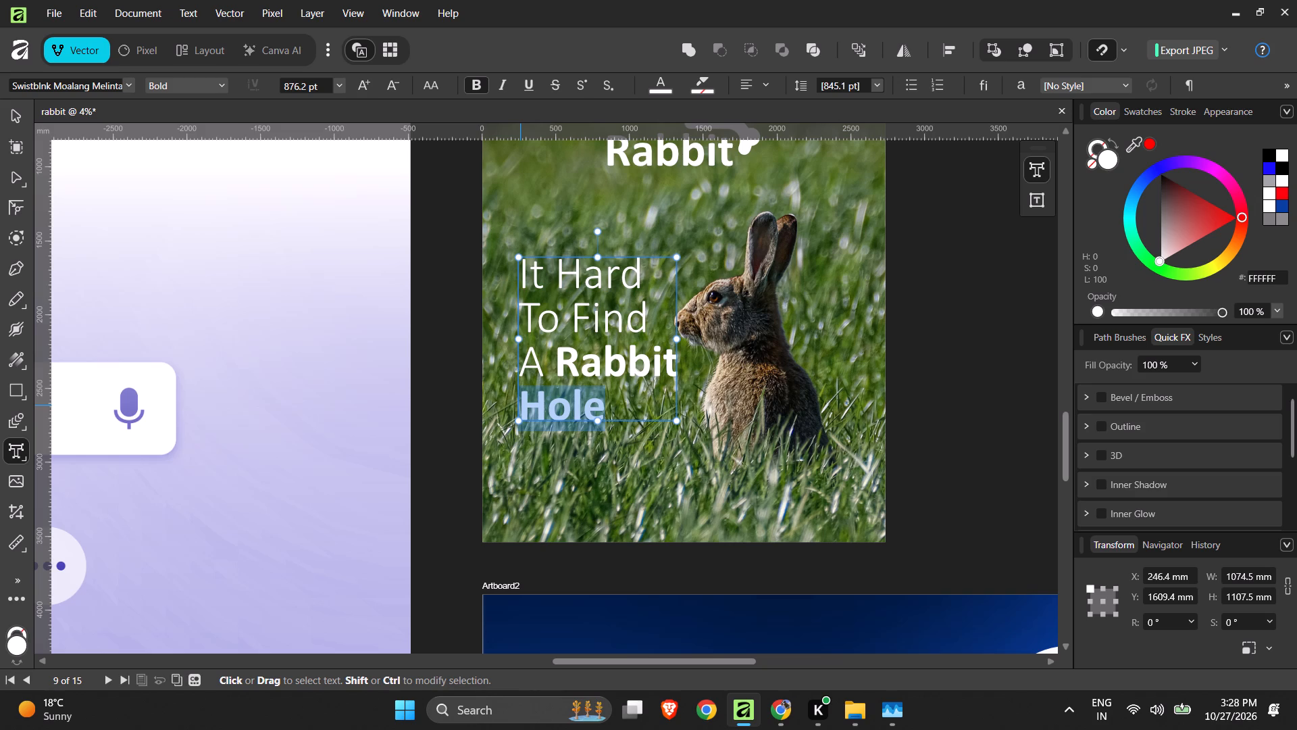
click(555, 369)
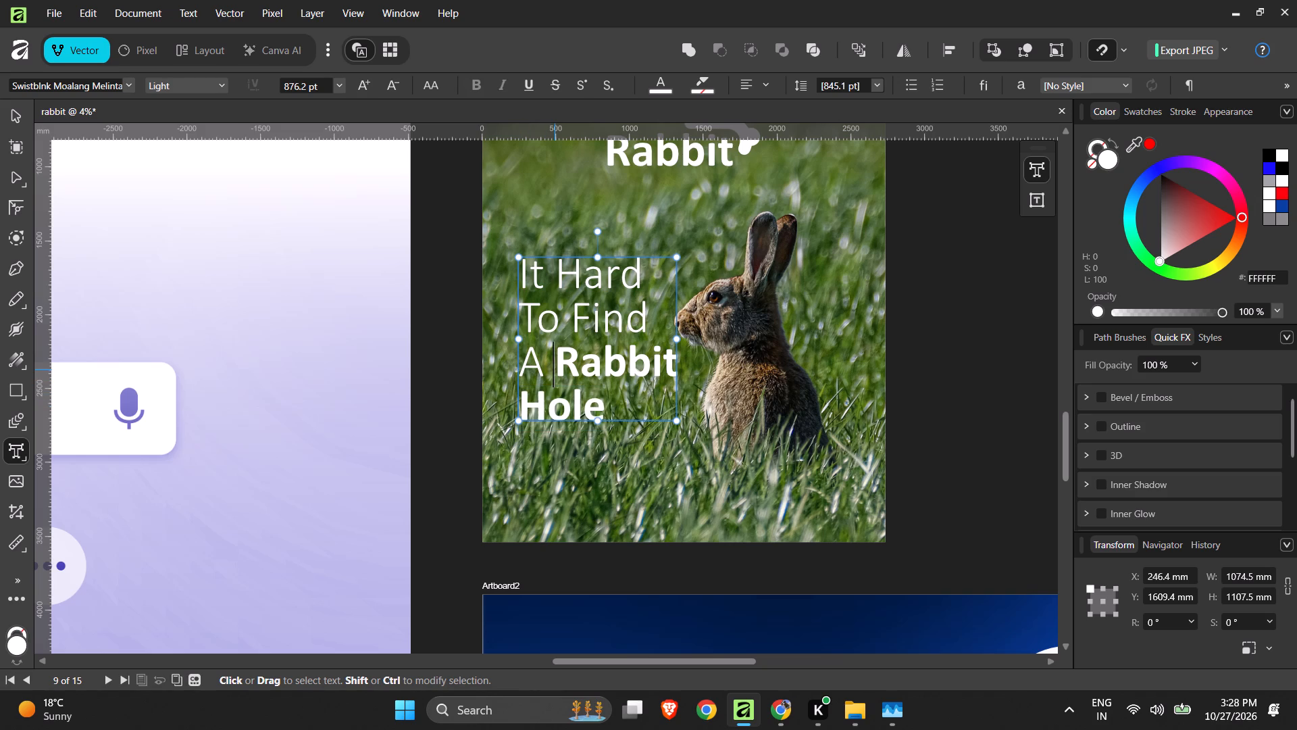
drag(555, 369, 481, 287)
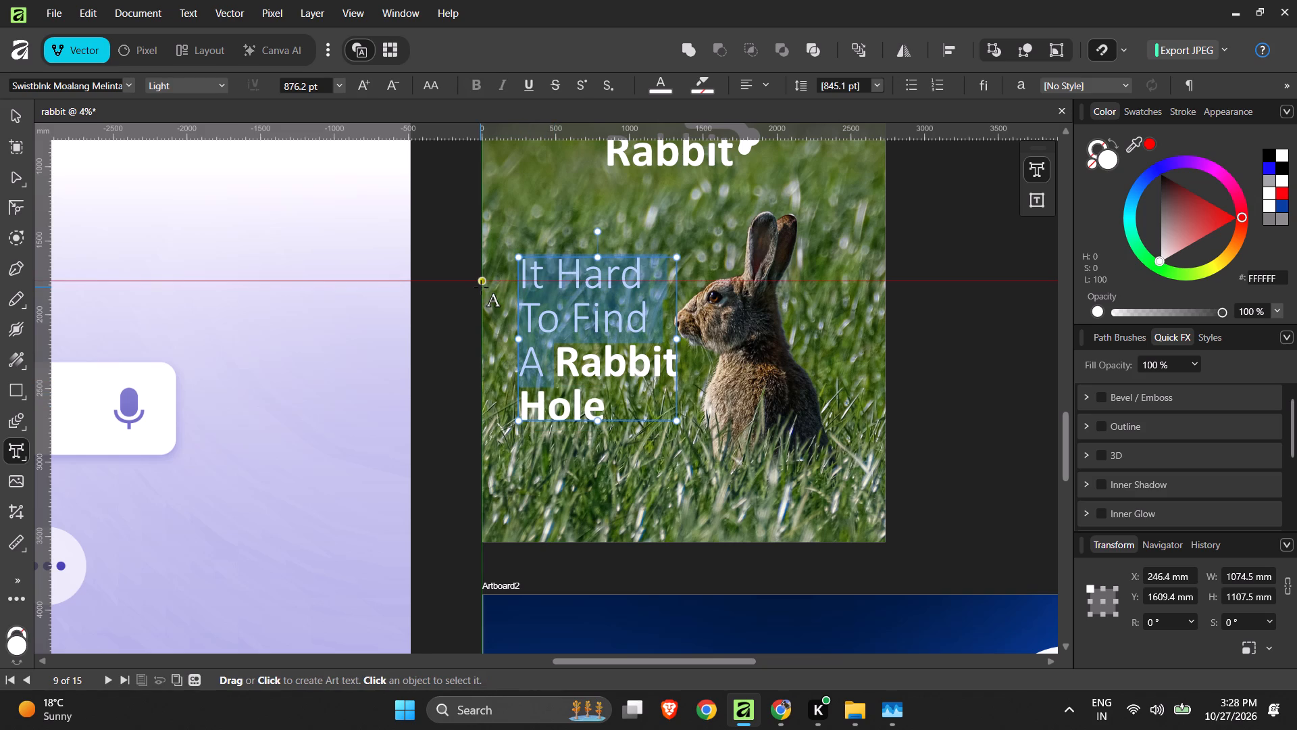
click(614, 404)
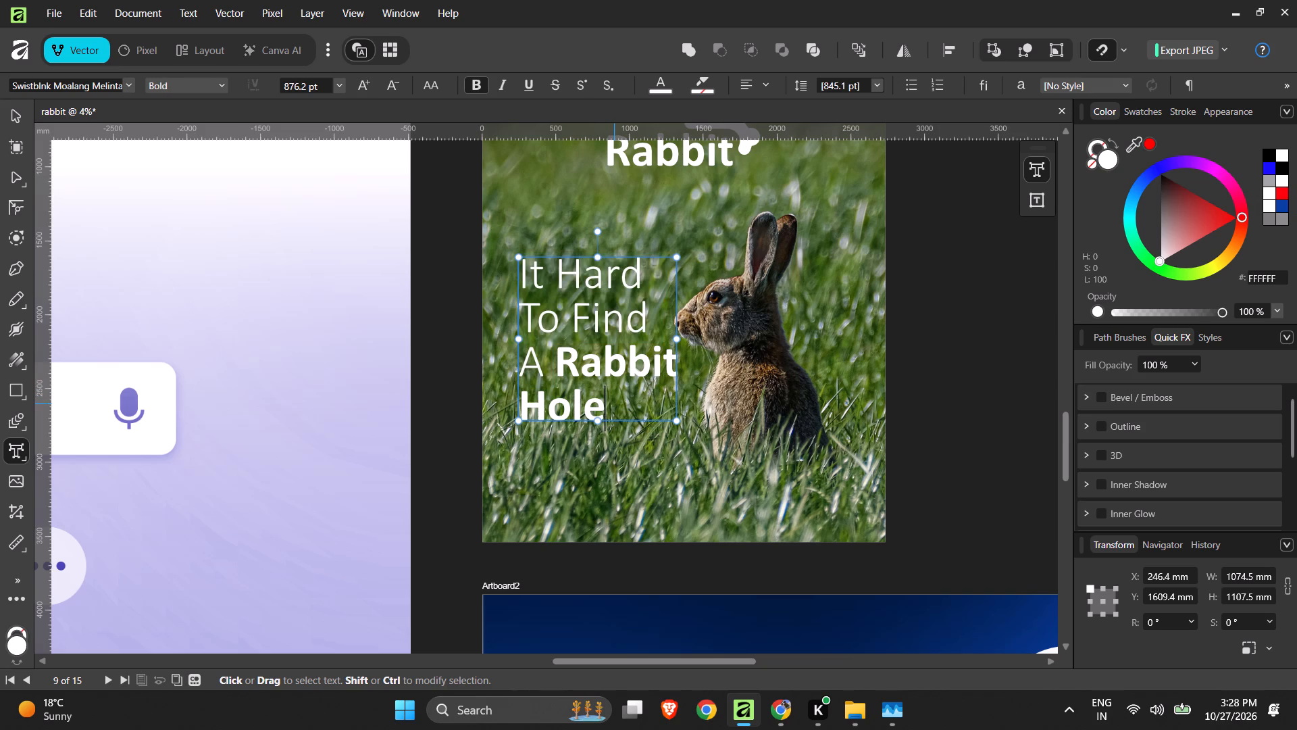
drag(616, 418, 513, 281)
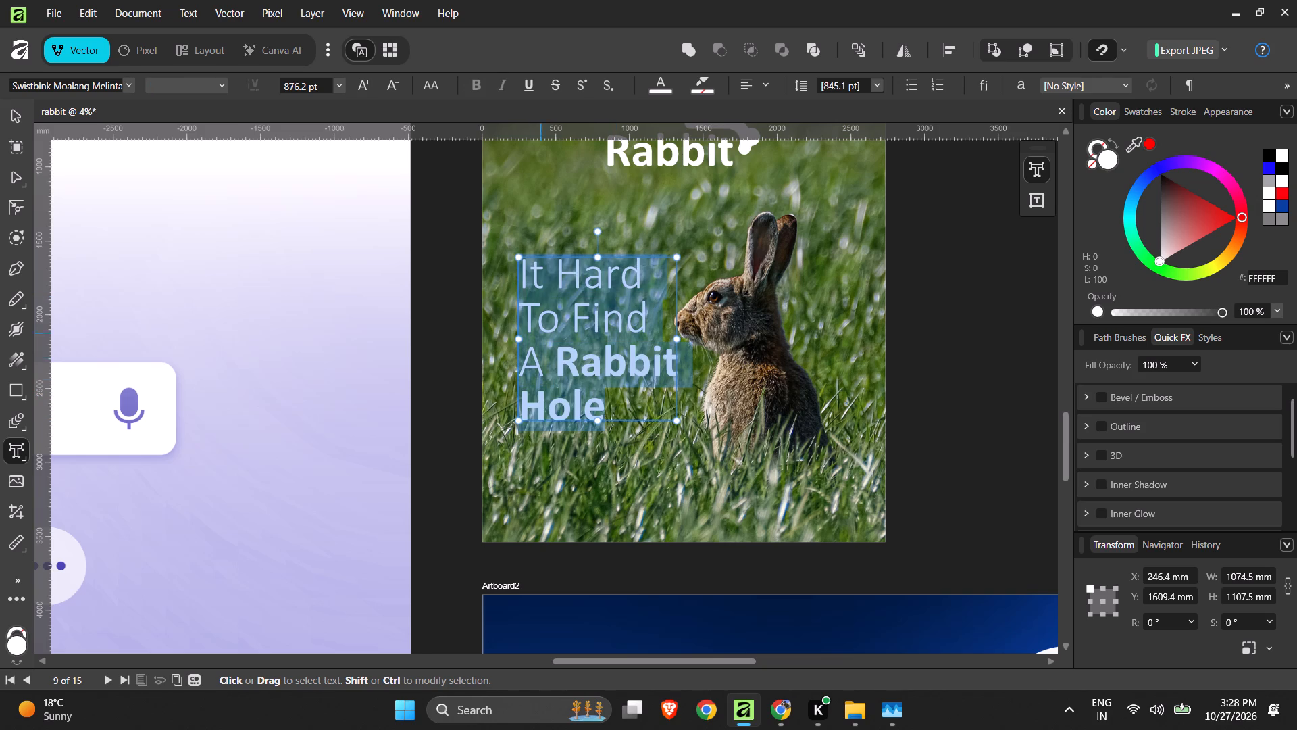
click(553, 374)
drag(551, 369, 587, 424)
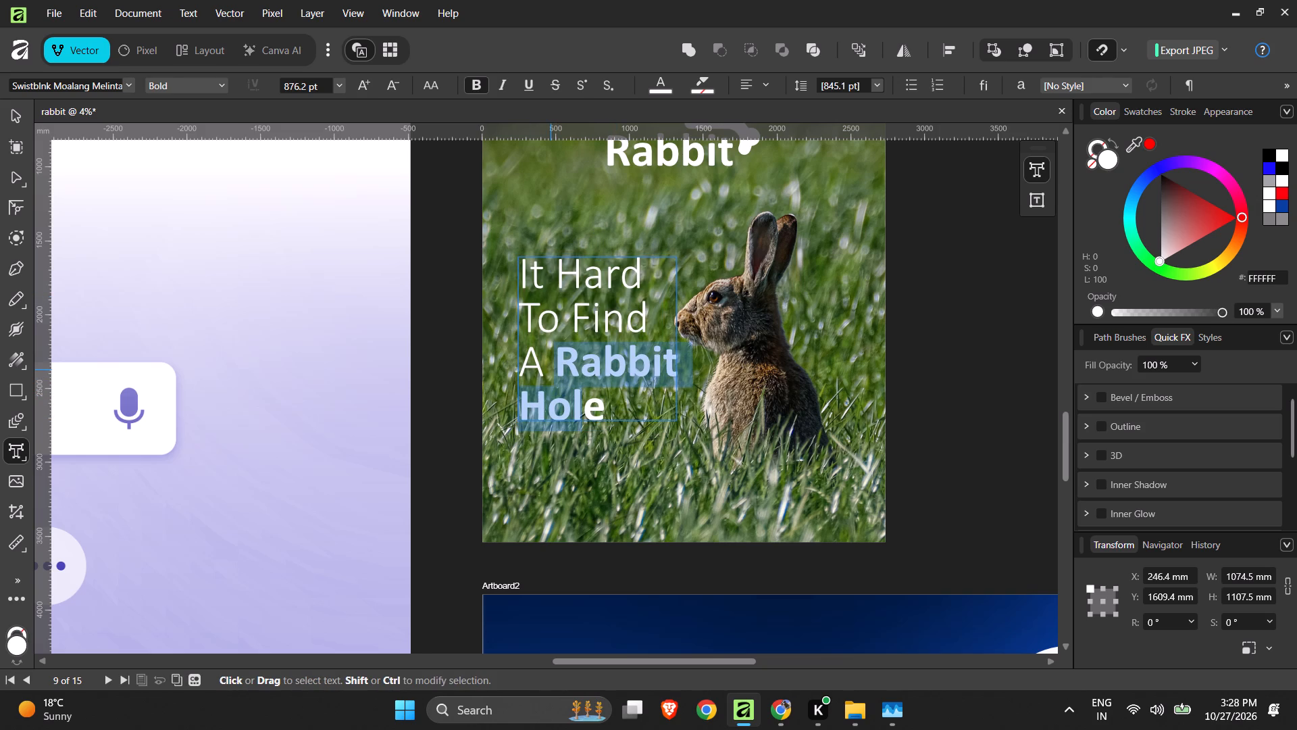
drag(587, 424, 603, 427)
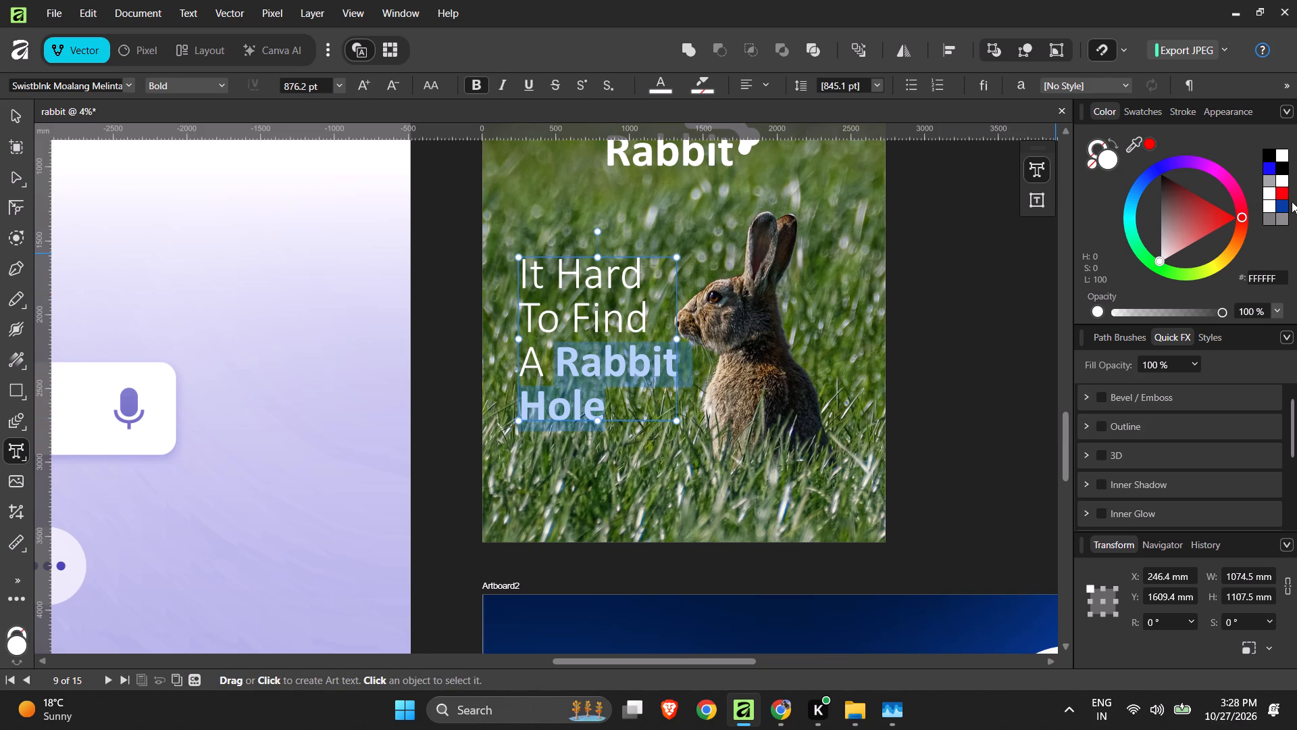
click(1287, 205)
click(604, 366)
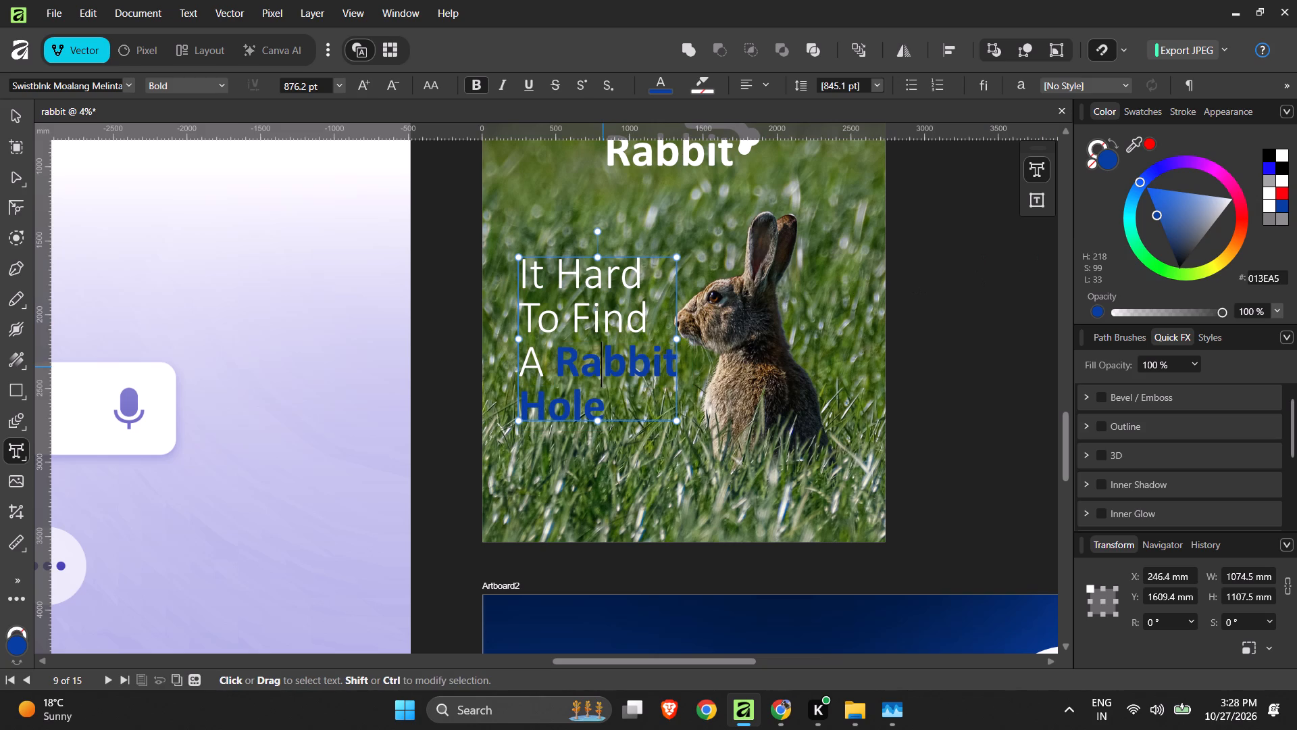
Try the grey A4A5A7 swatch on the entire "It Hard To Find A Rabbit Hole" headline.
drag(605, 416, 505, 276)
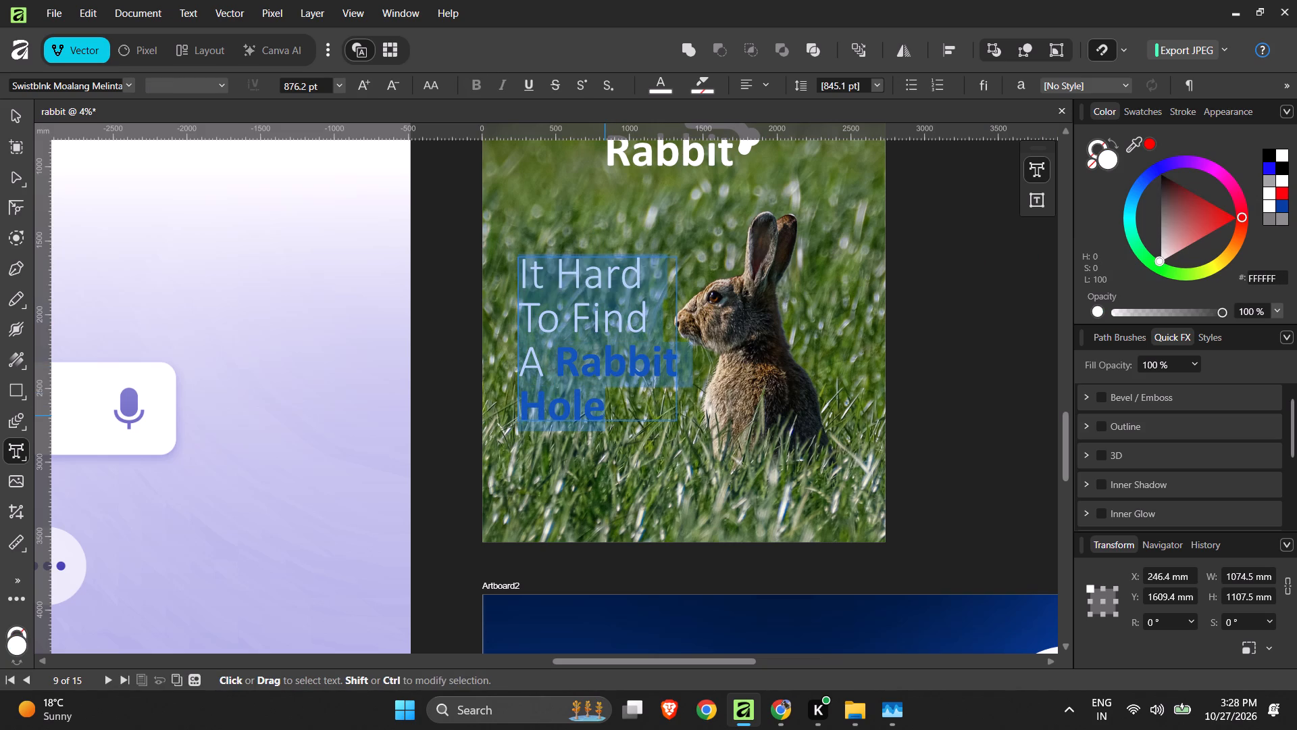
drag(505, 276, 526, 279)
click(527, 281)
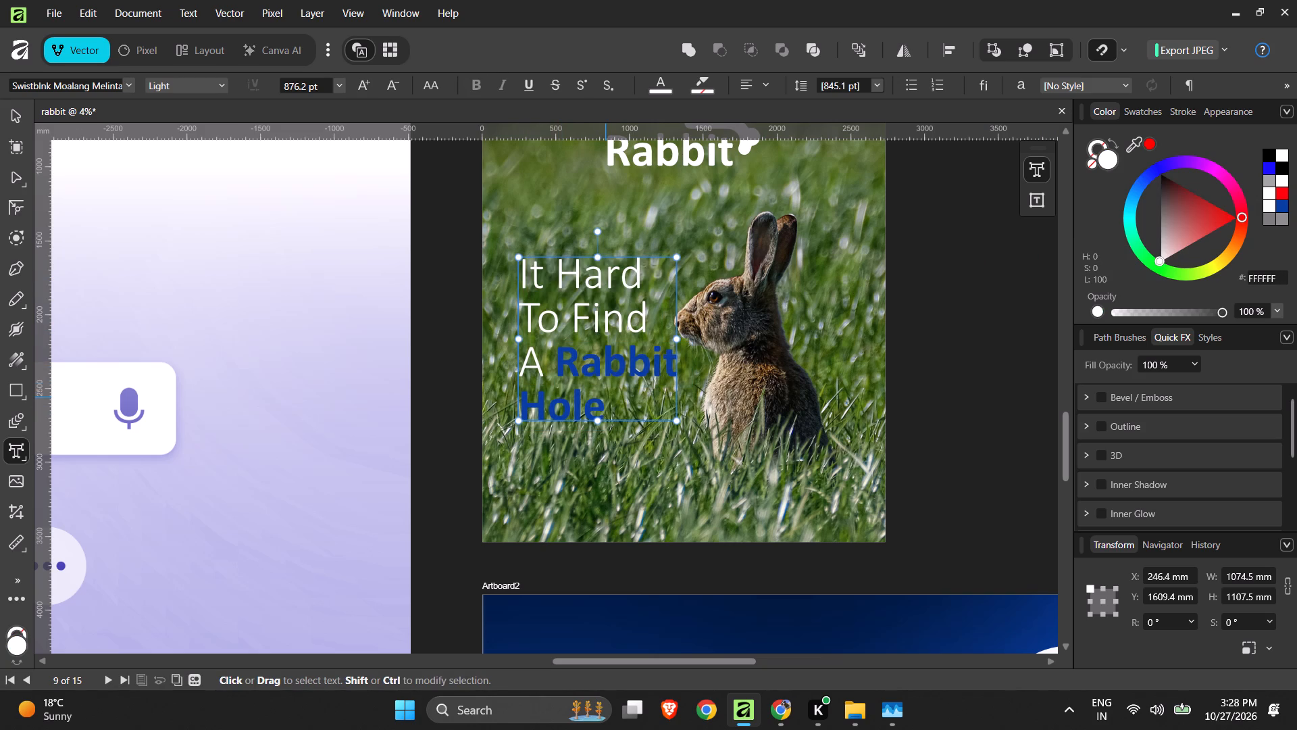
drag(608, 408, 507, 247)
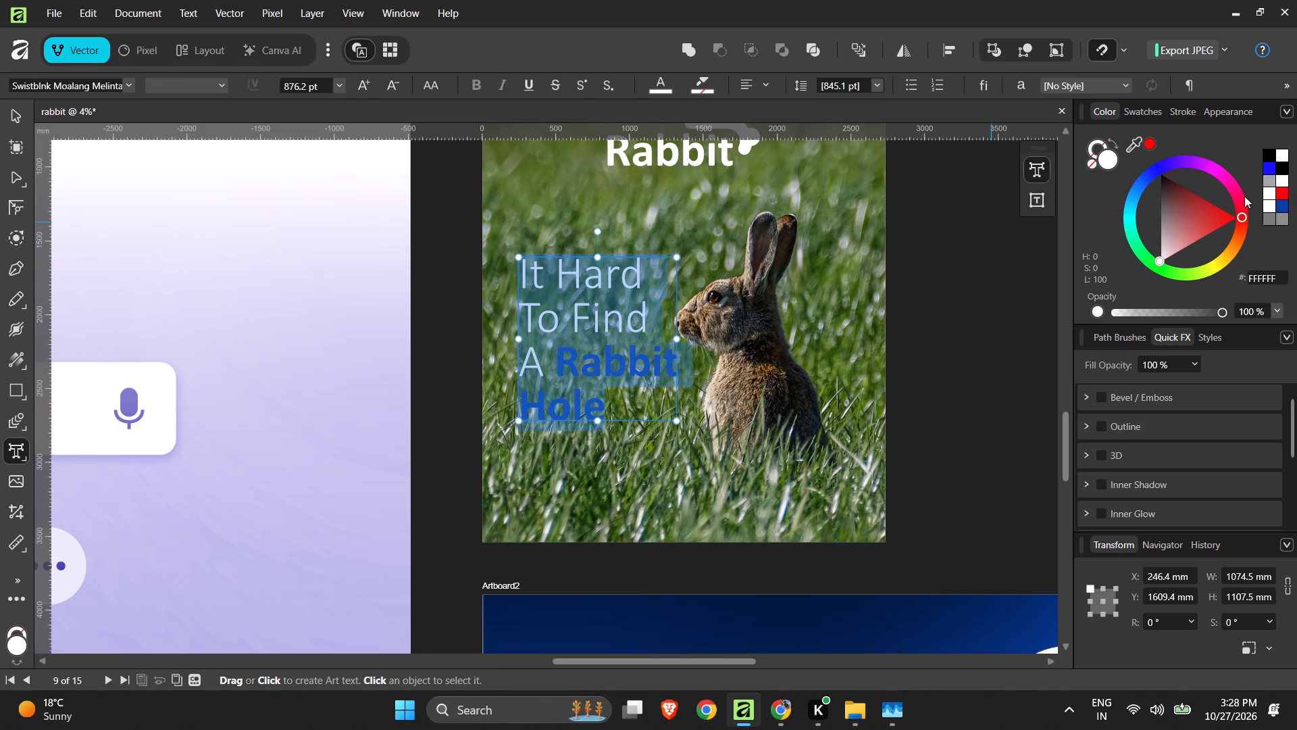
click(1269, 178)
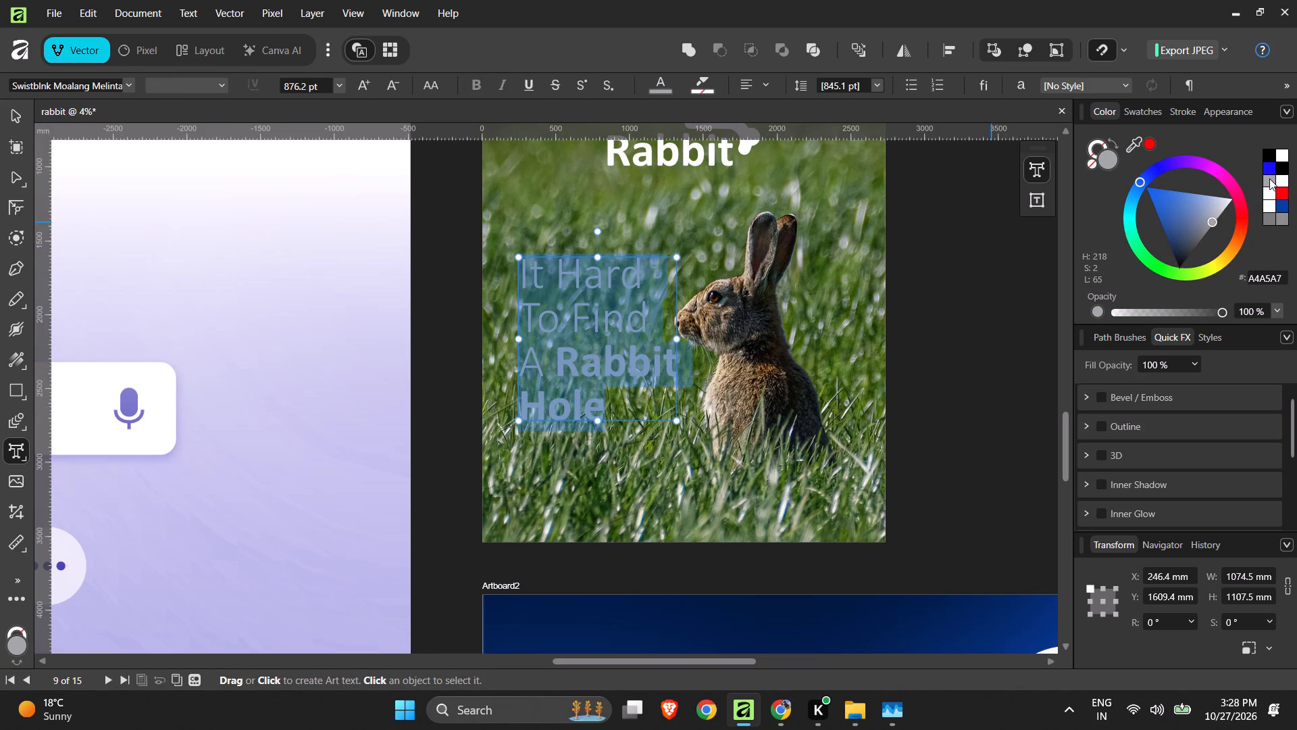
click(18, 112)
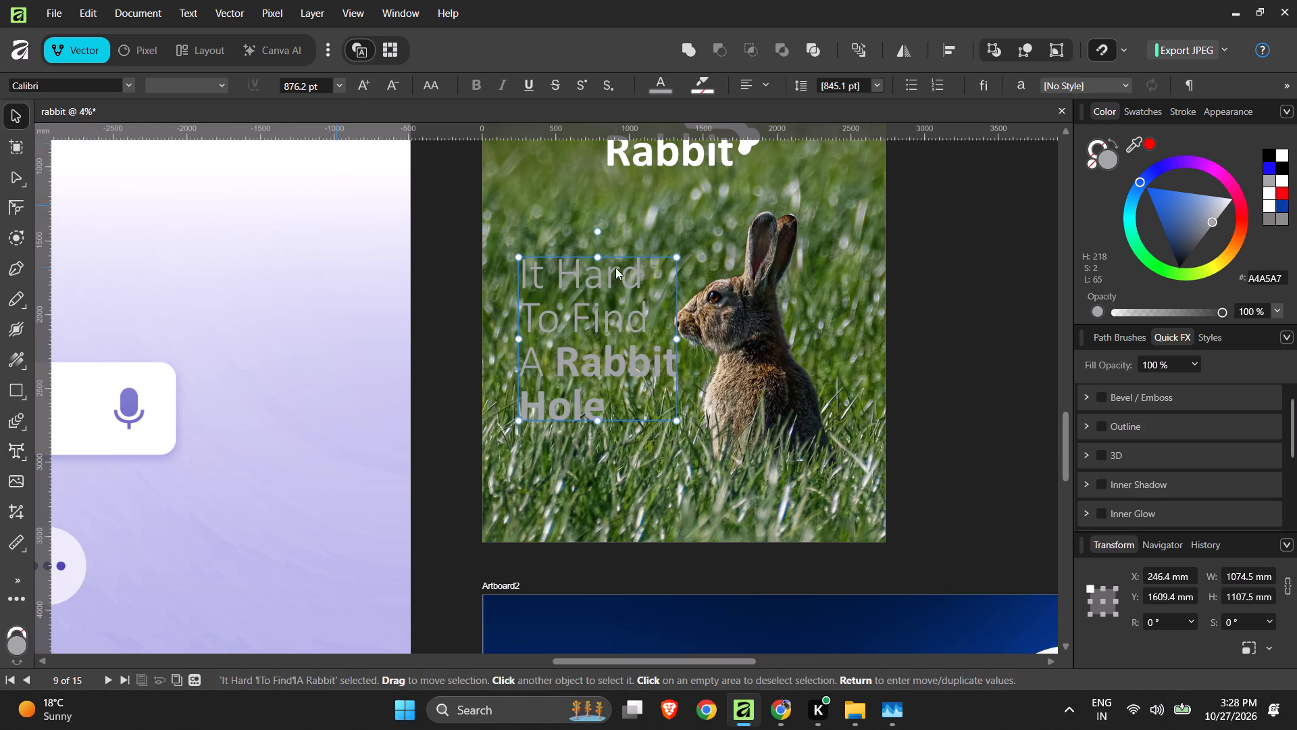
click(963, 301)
Undo the grey recolouring of the headline and the dark blue recolouring of "Rabbit Hole".
key(ctrl+z)
key(ctrl+z)
key(ctrl+z)
key(ctrl+z)
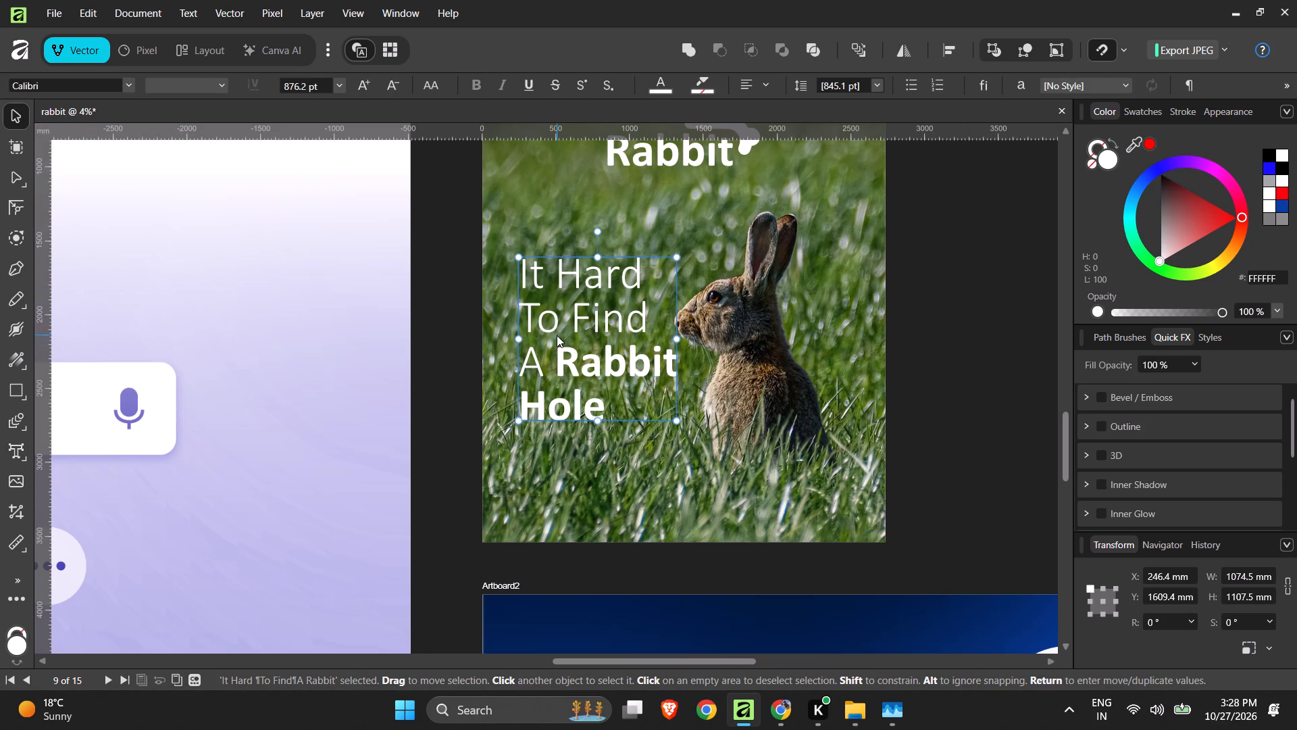
Set the words "A Rabbit Hole" in the headline to the Bold font style.
double_click(527, 358)
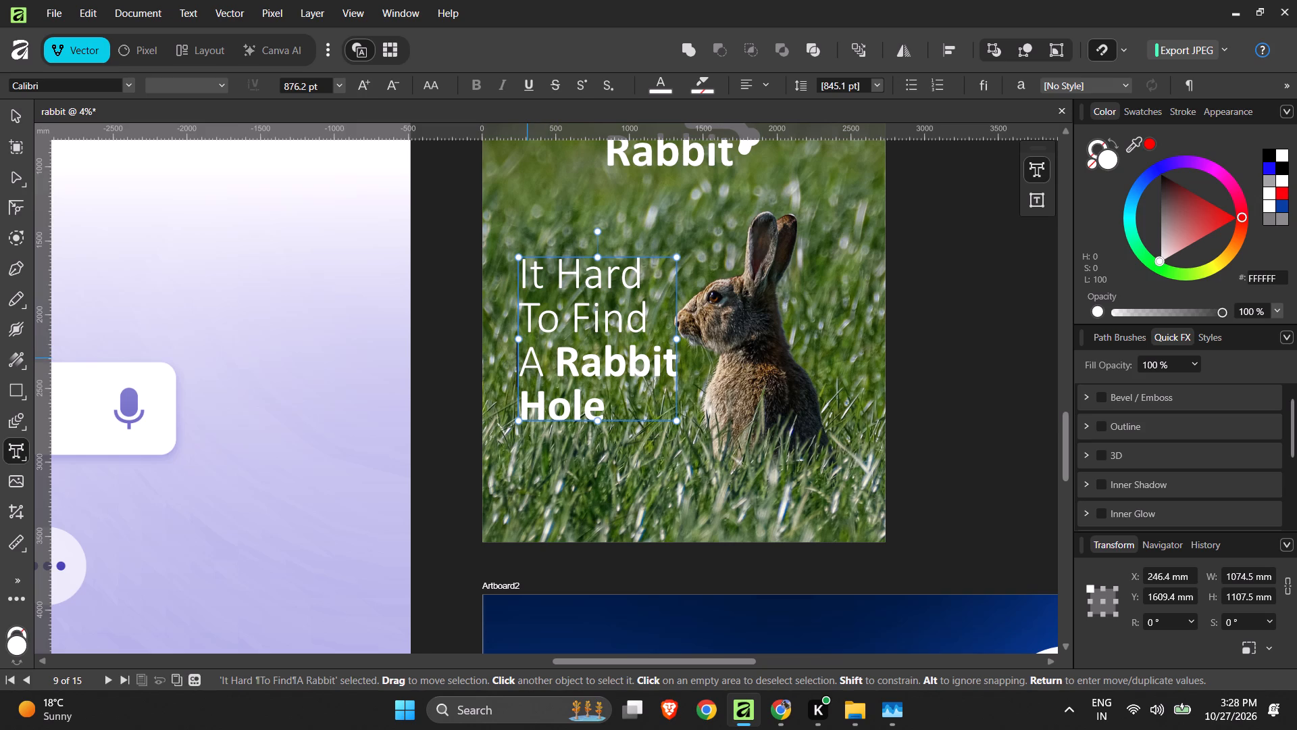
drag(524, 357, 605, 401)
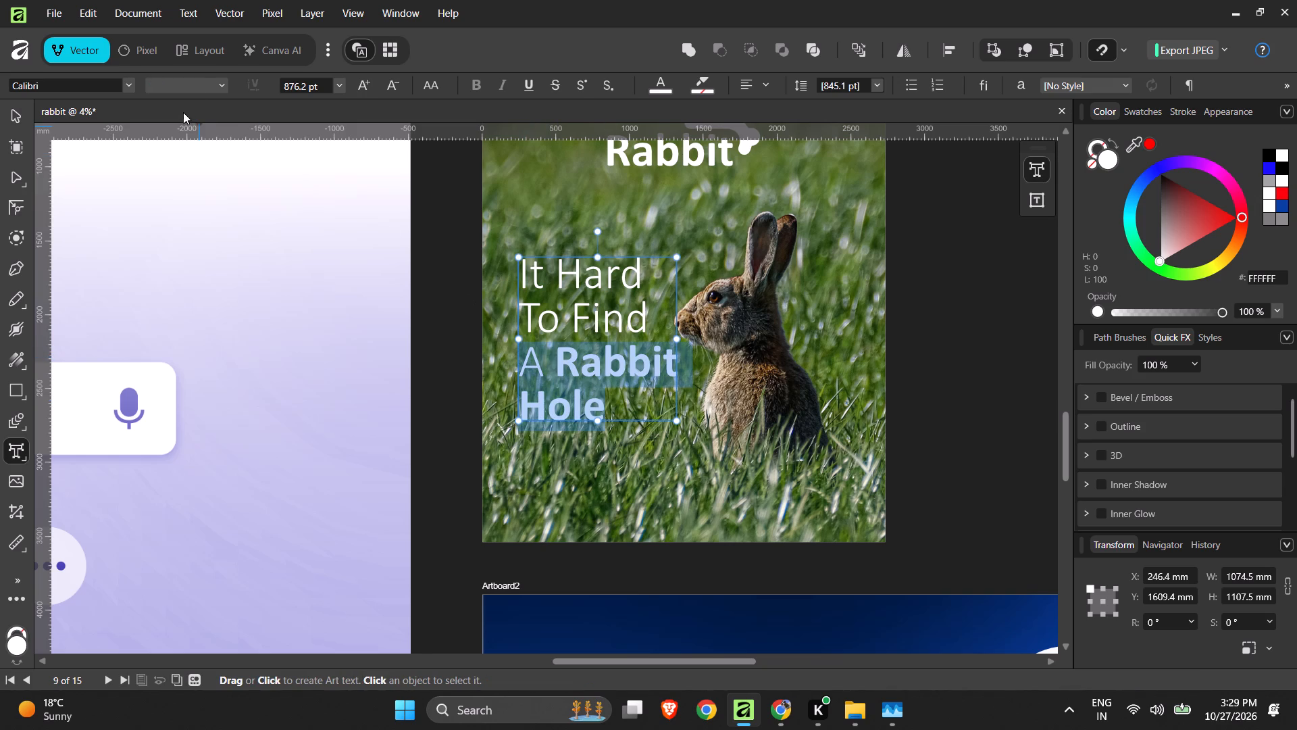
click(199, 77)
click(201, 90)
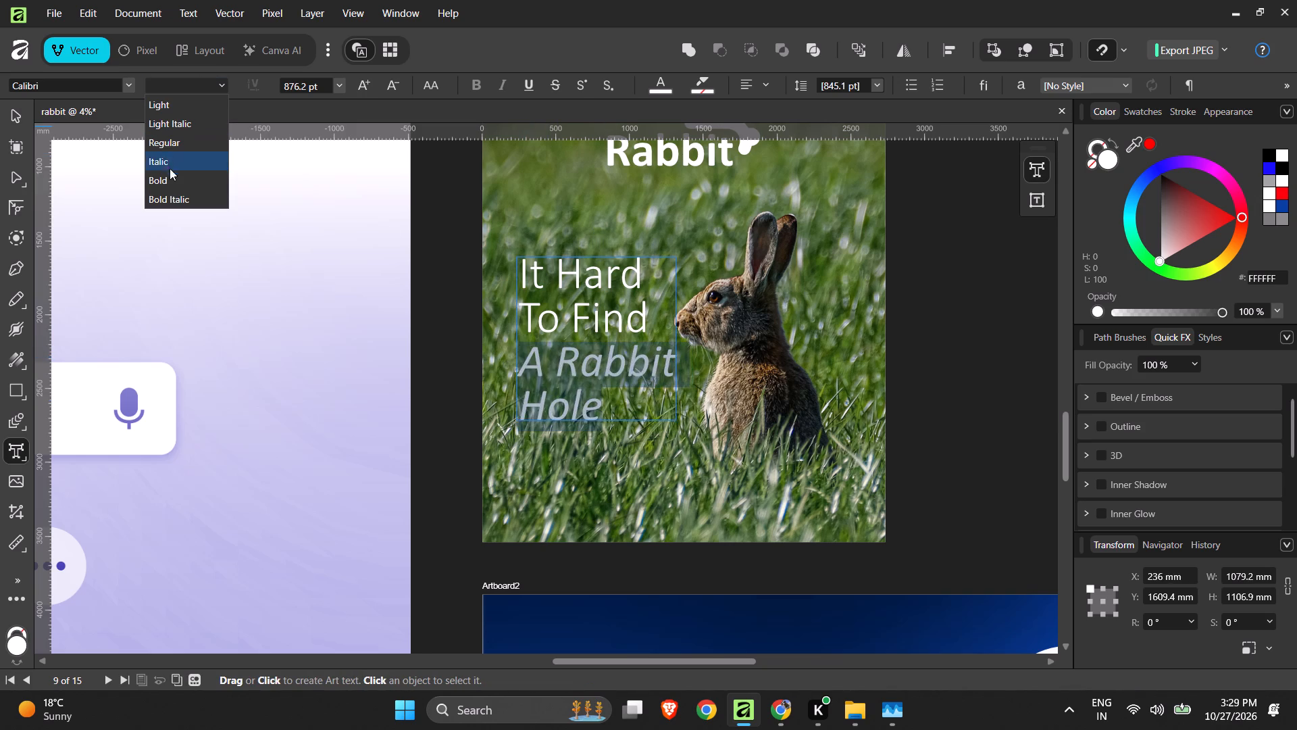
click(170, 178)
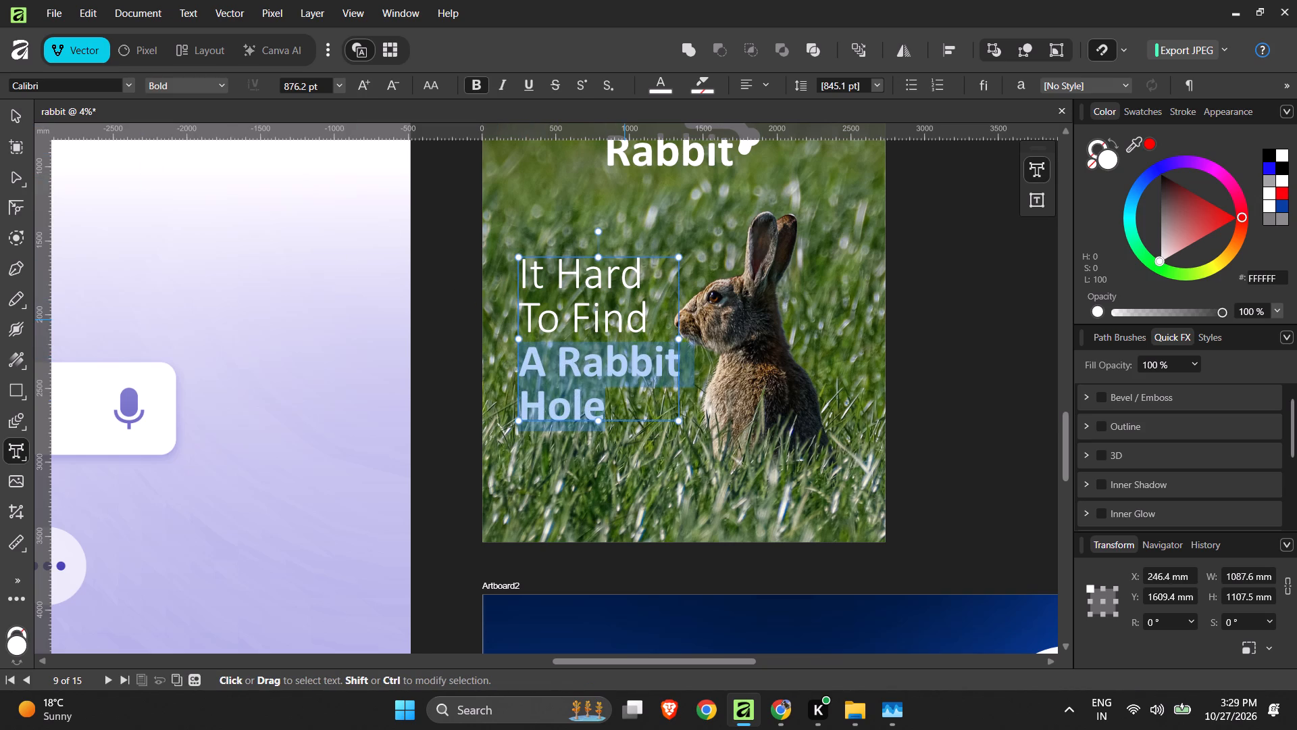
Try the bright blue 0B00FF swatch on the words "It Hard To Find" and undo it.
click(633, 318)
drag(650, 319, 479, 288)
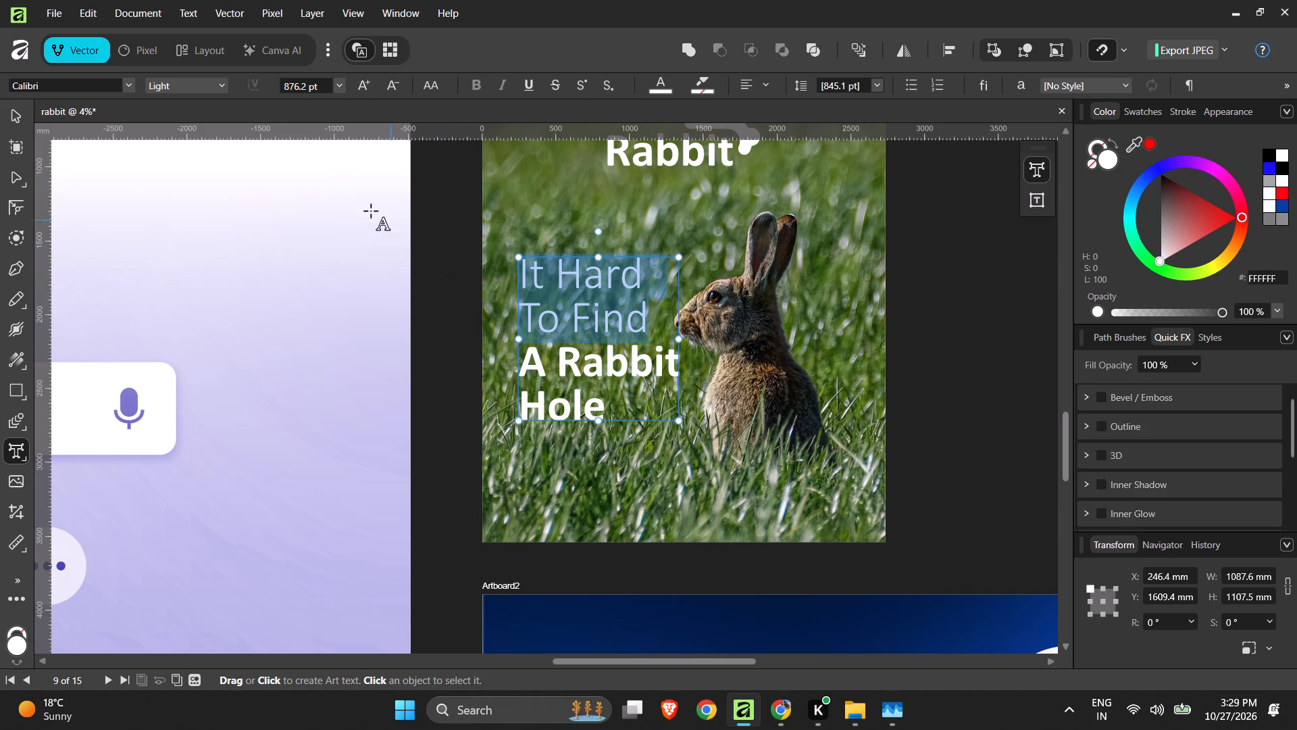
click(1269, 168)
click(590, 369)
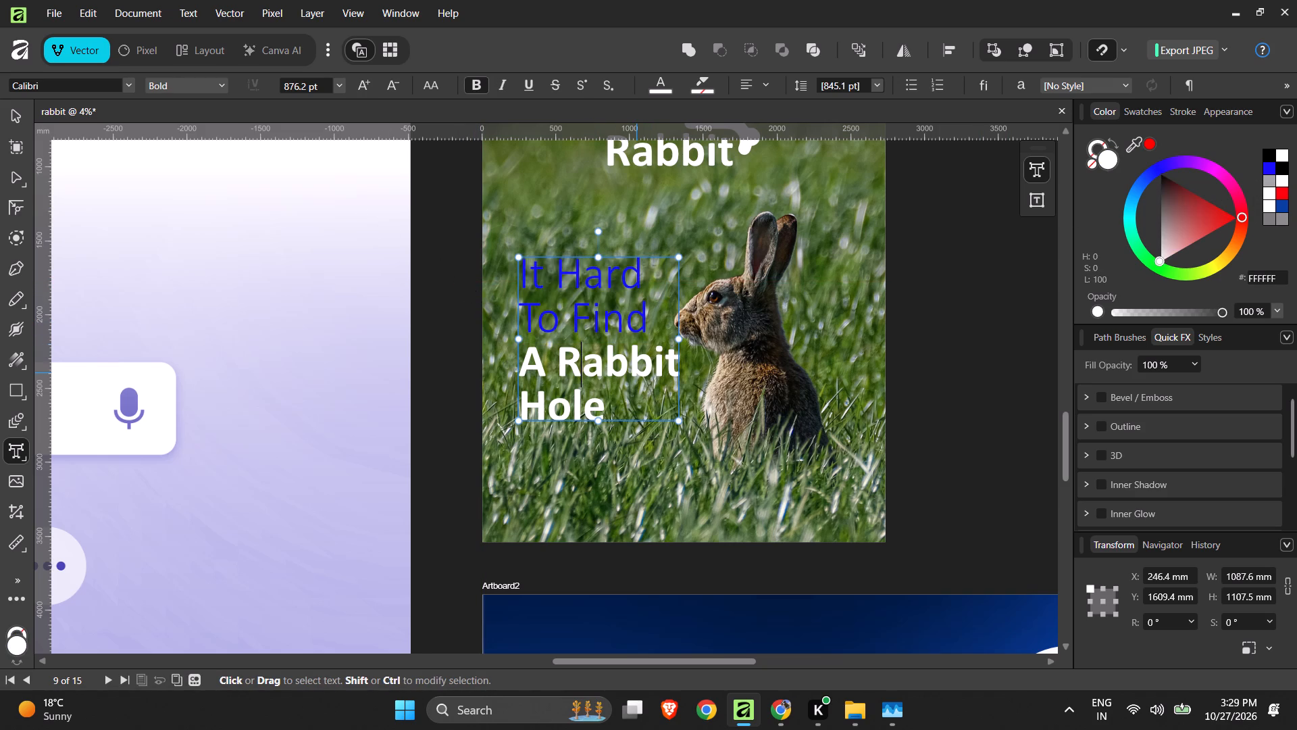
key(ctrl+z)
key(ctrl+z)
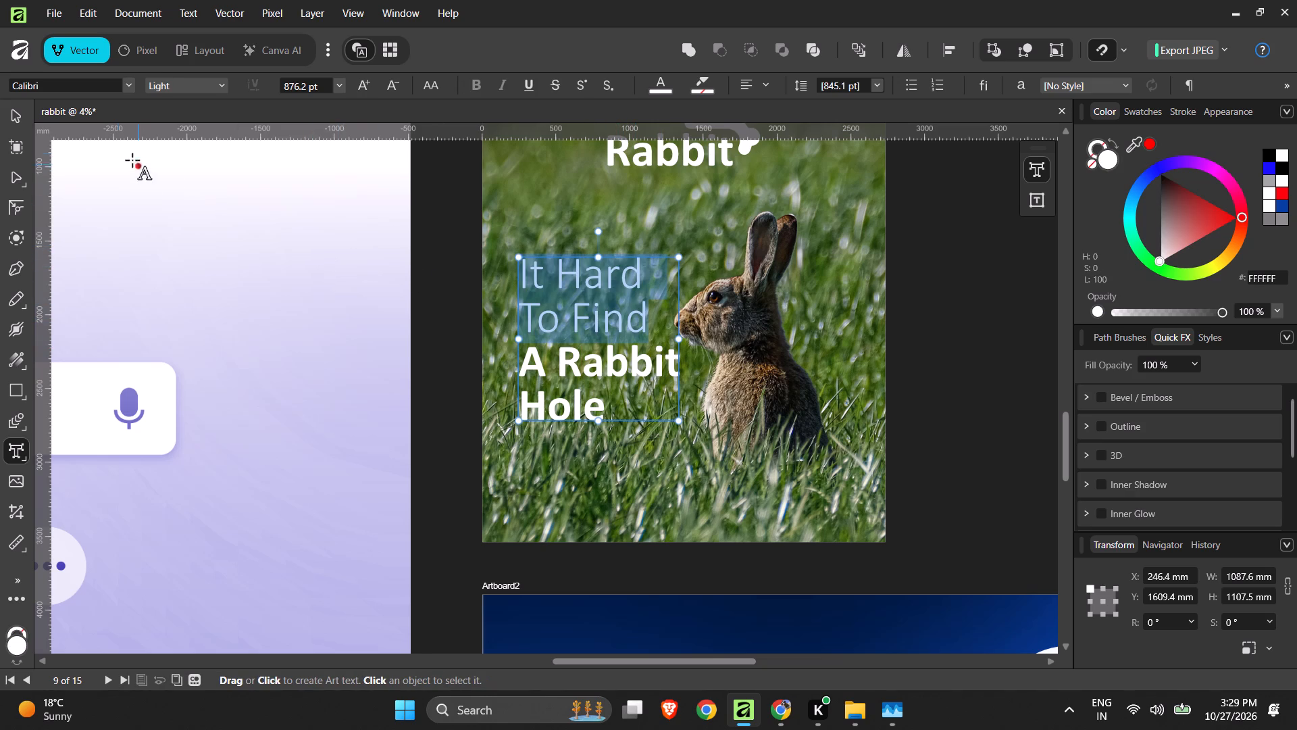
Deselect the headline and examine its styling against the rabbit photo, the logo and the neighbouring artboards.
click(18, 112)
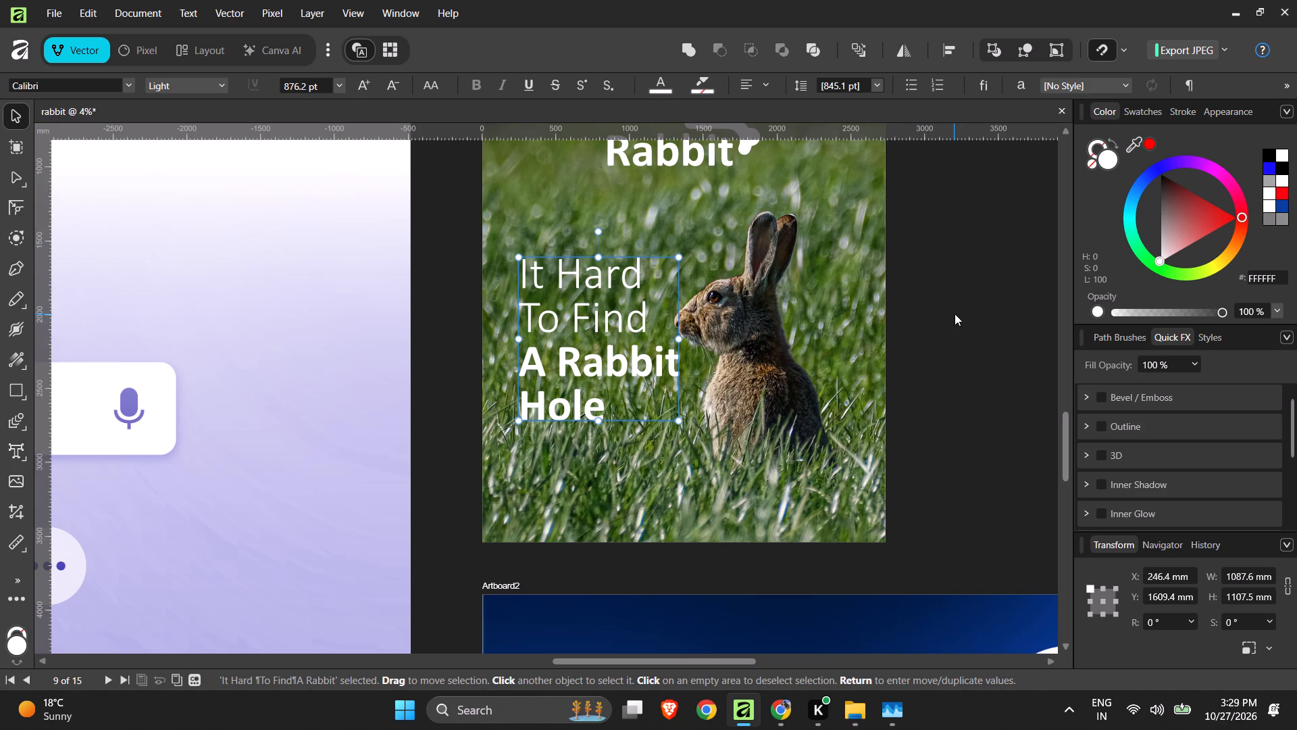
click(955, 314)
ctrl+scroll(696, 369, down, 2)
ctrl+scroll(702, 371, up, 1)
ctrl+scroll(704, 372, down, 1)
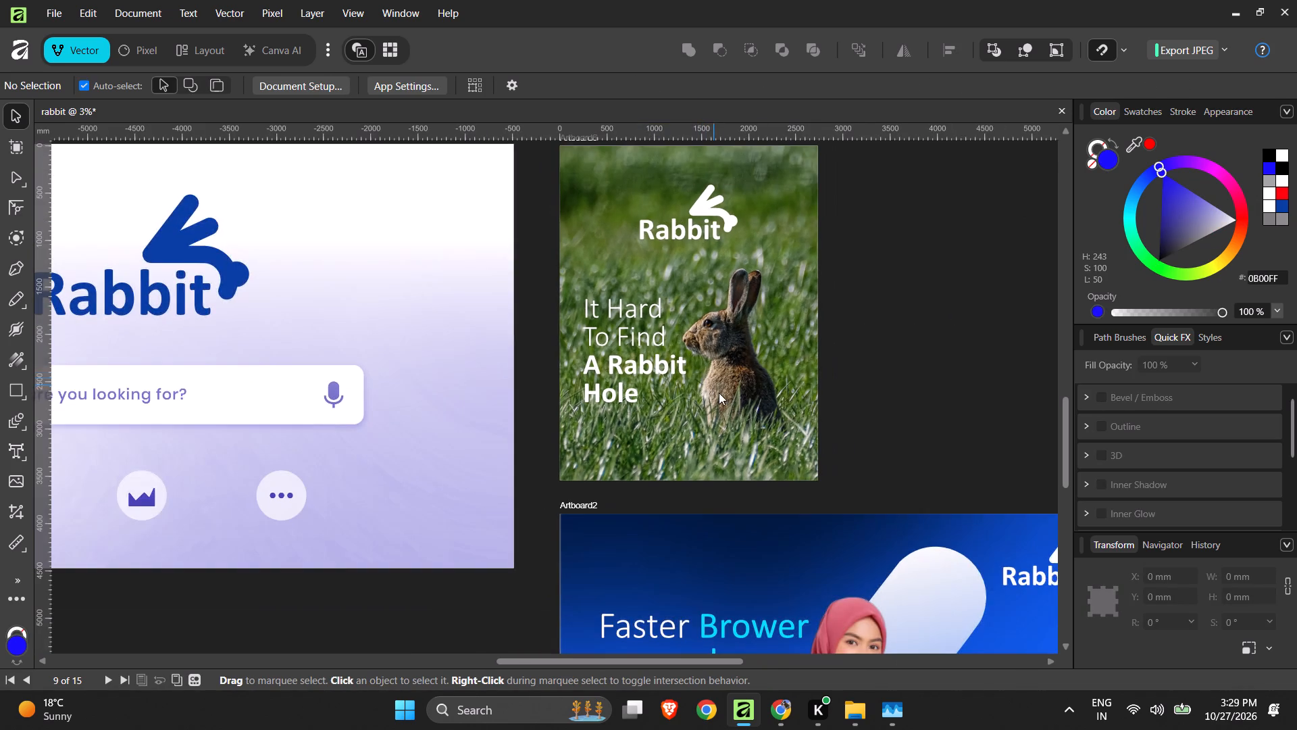
ctrl+scroll(720, 394, down, 3)
ctrl+scroll(711, 345, up, 4)
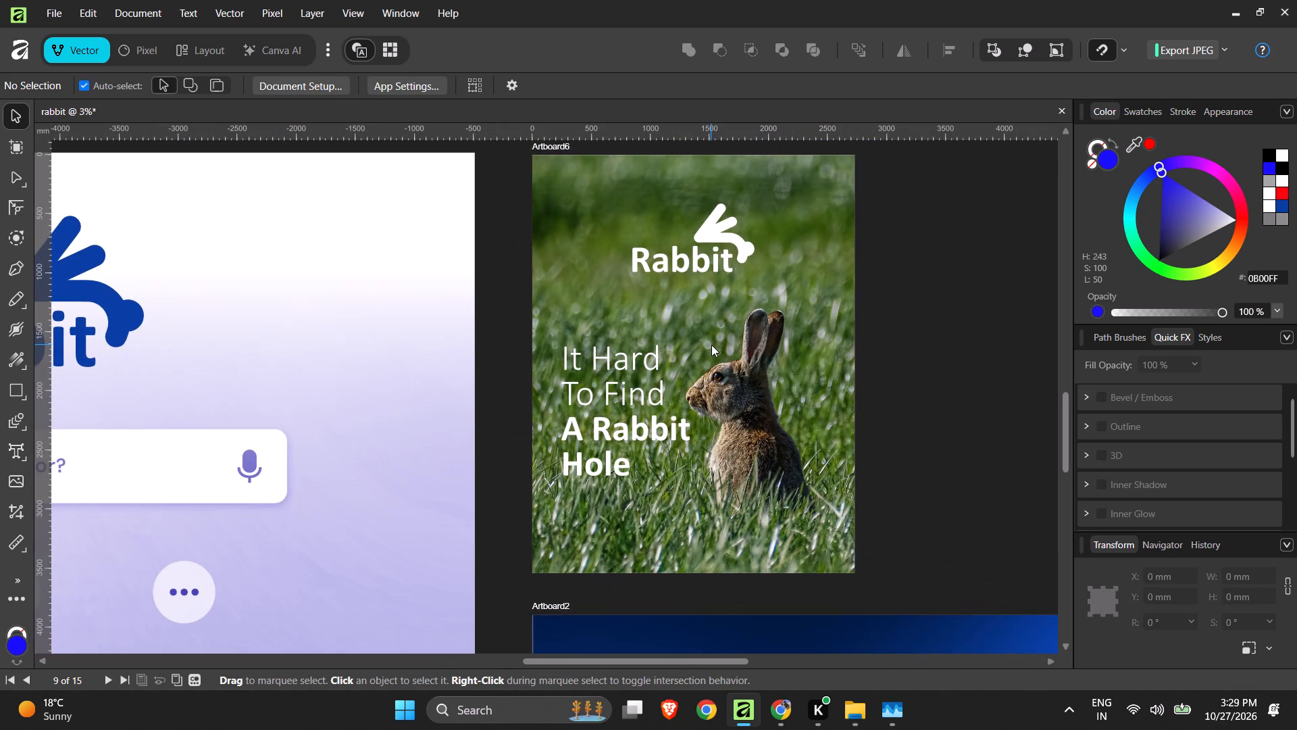
ctrl+scroll(711, 345, down, 5)
ctrl+scroll(715, 354, up, 4)
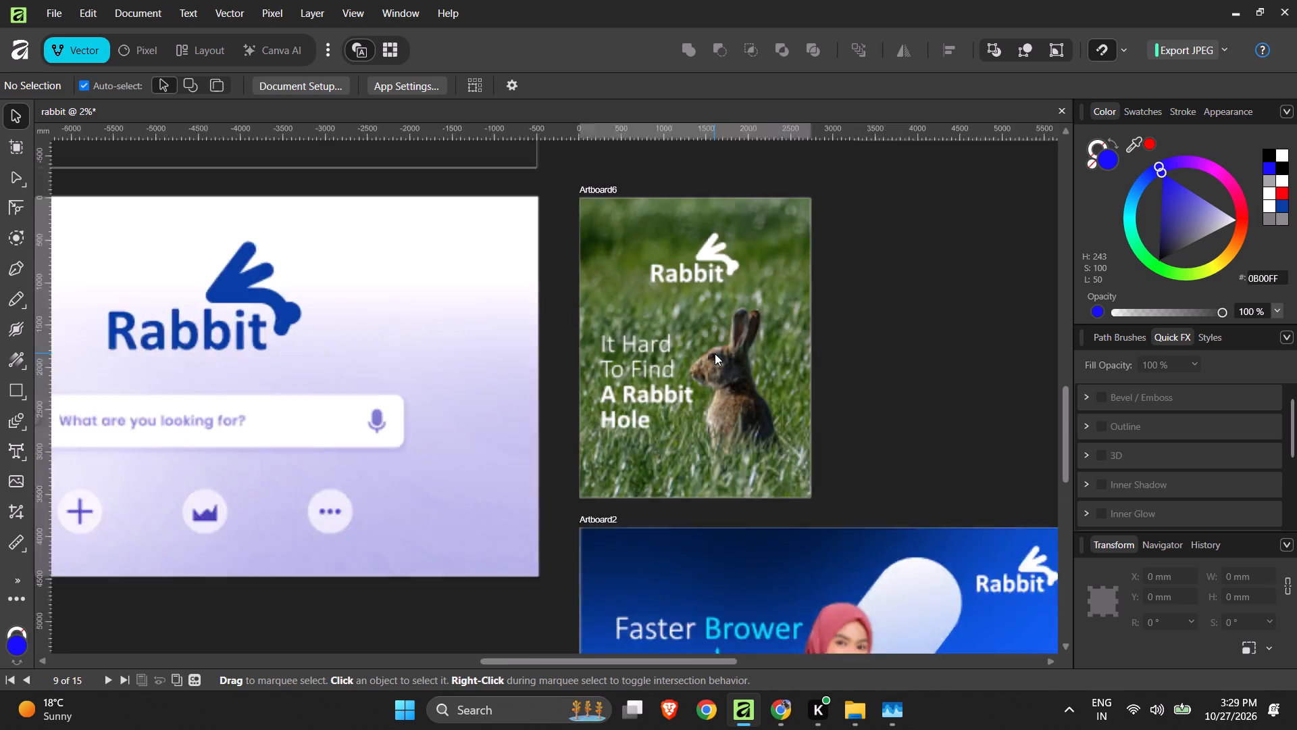
ctrl+scroll(715, 354, up, 5)
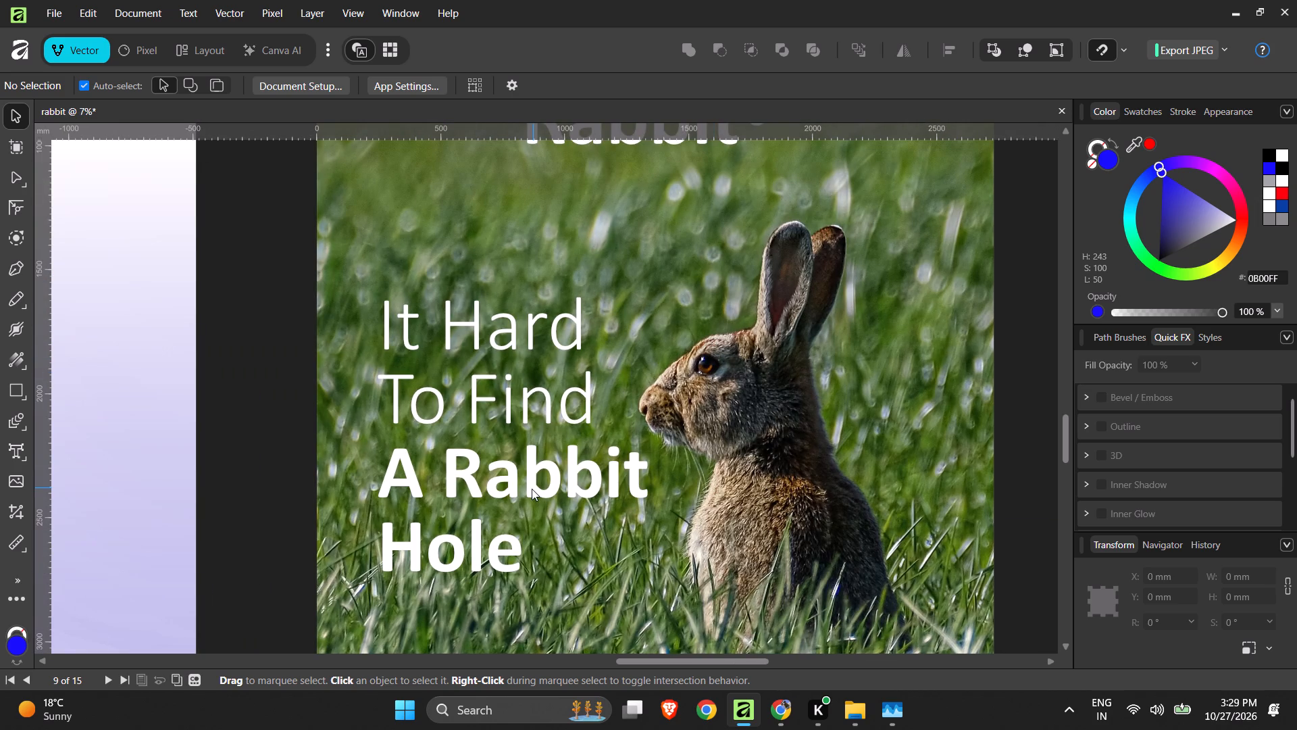
ctrl+scroll(541, 448, down, 4)
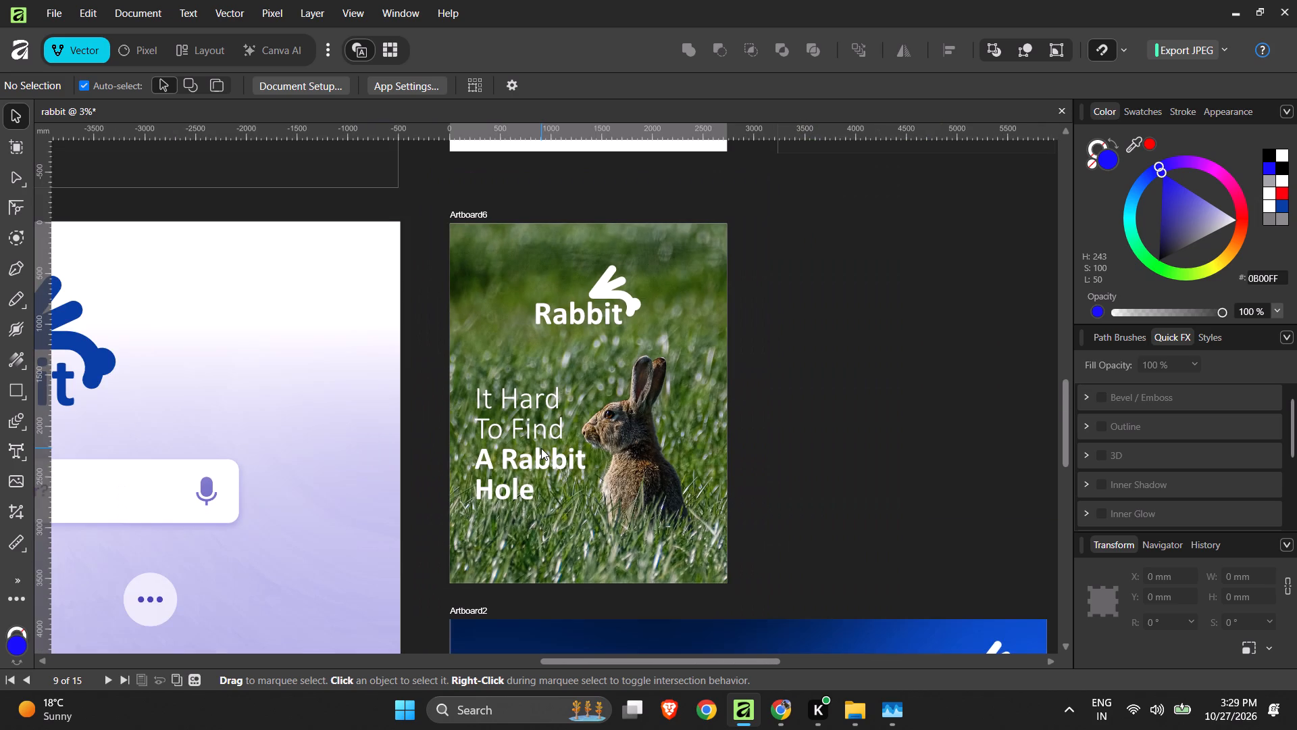
ctrl+scroll(541, 448, up, 1)
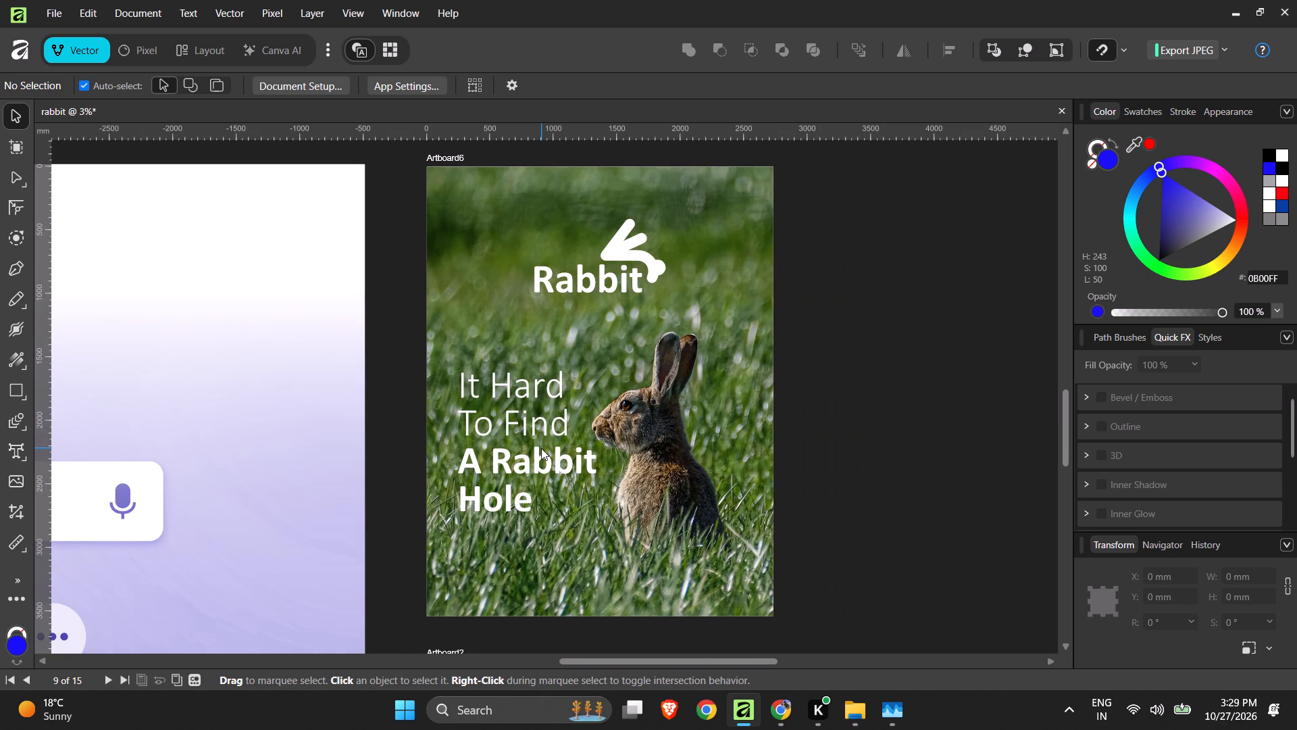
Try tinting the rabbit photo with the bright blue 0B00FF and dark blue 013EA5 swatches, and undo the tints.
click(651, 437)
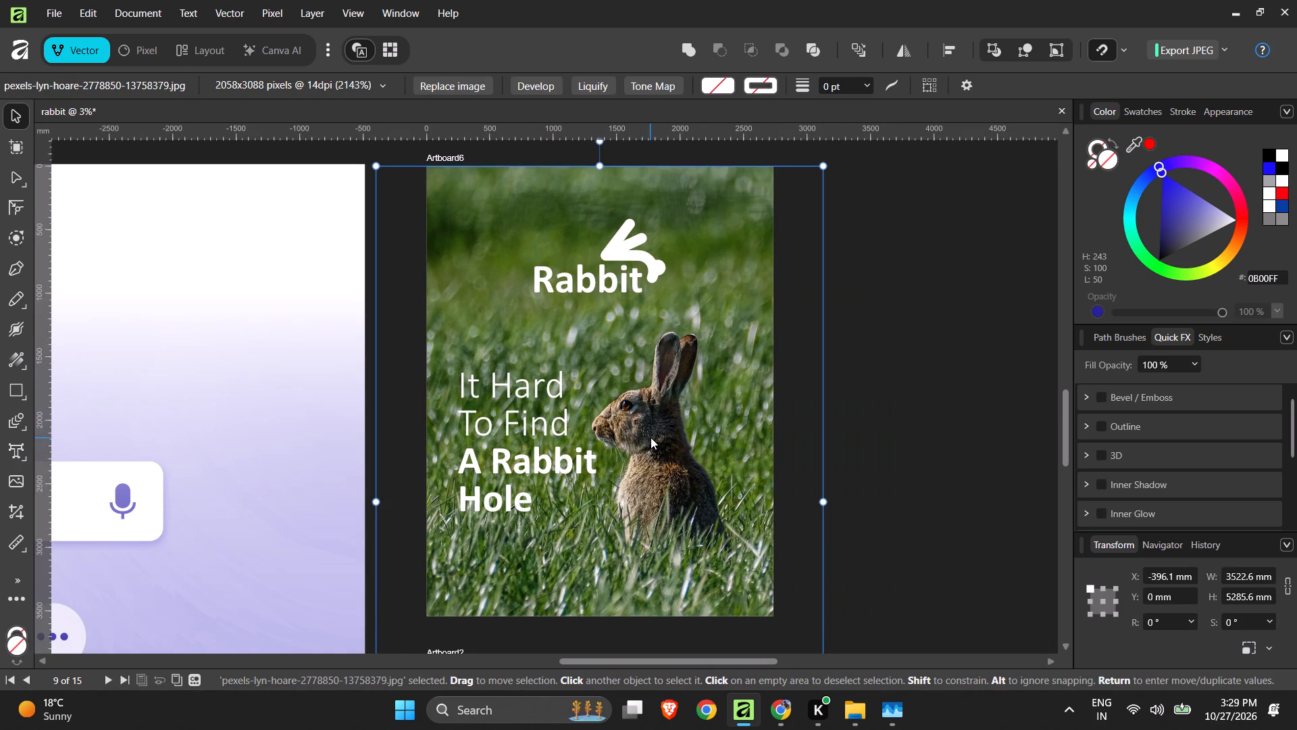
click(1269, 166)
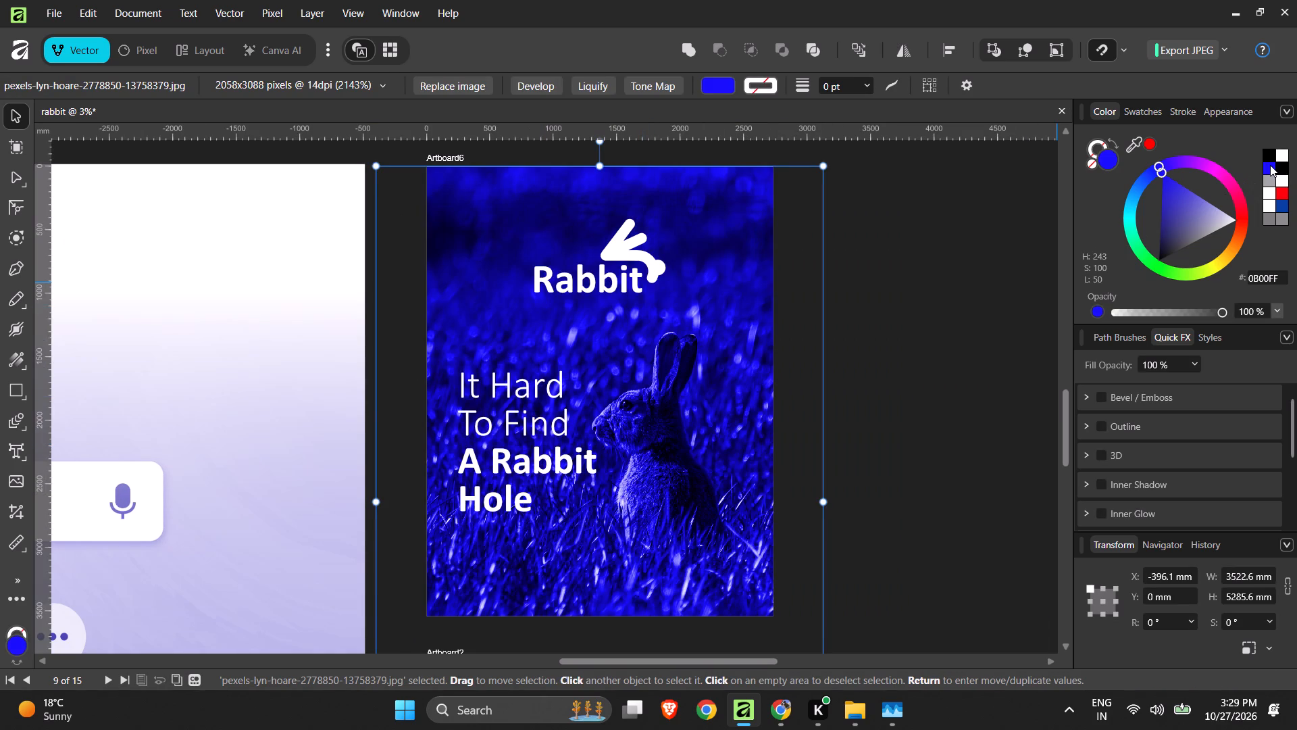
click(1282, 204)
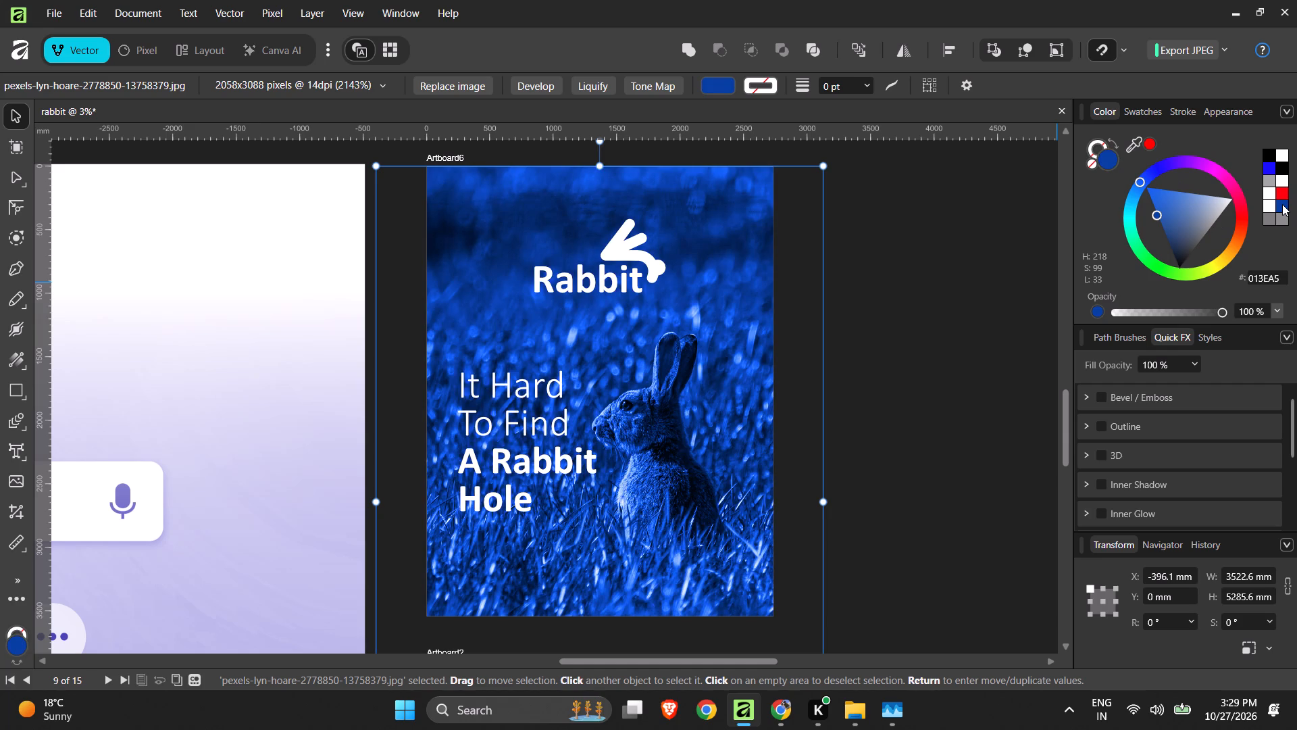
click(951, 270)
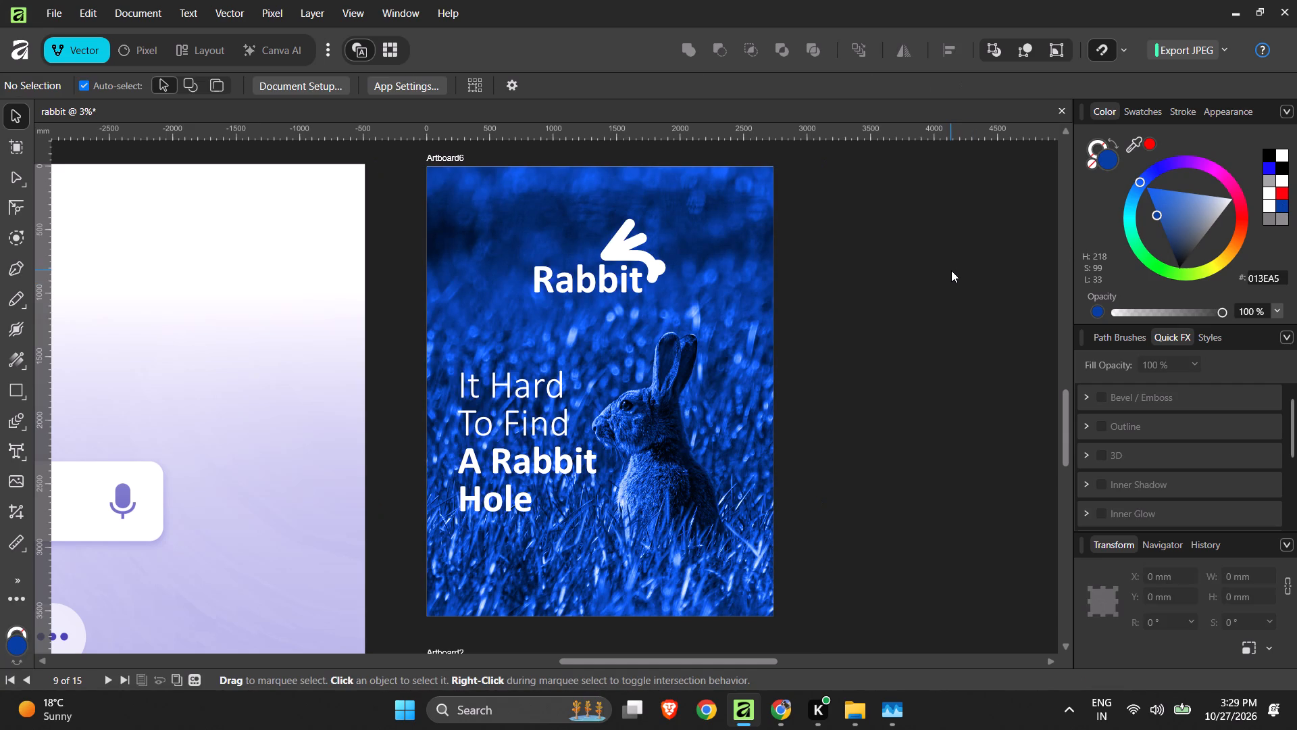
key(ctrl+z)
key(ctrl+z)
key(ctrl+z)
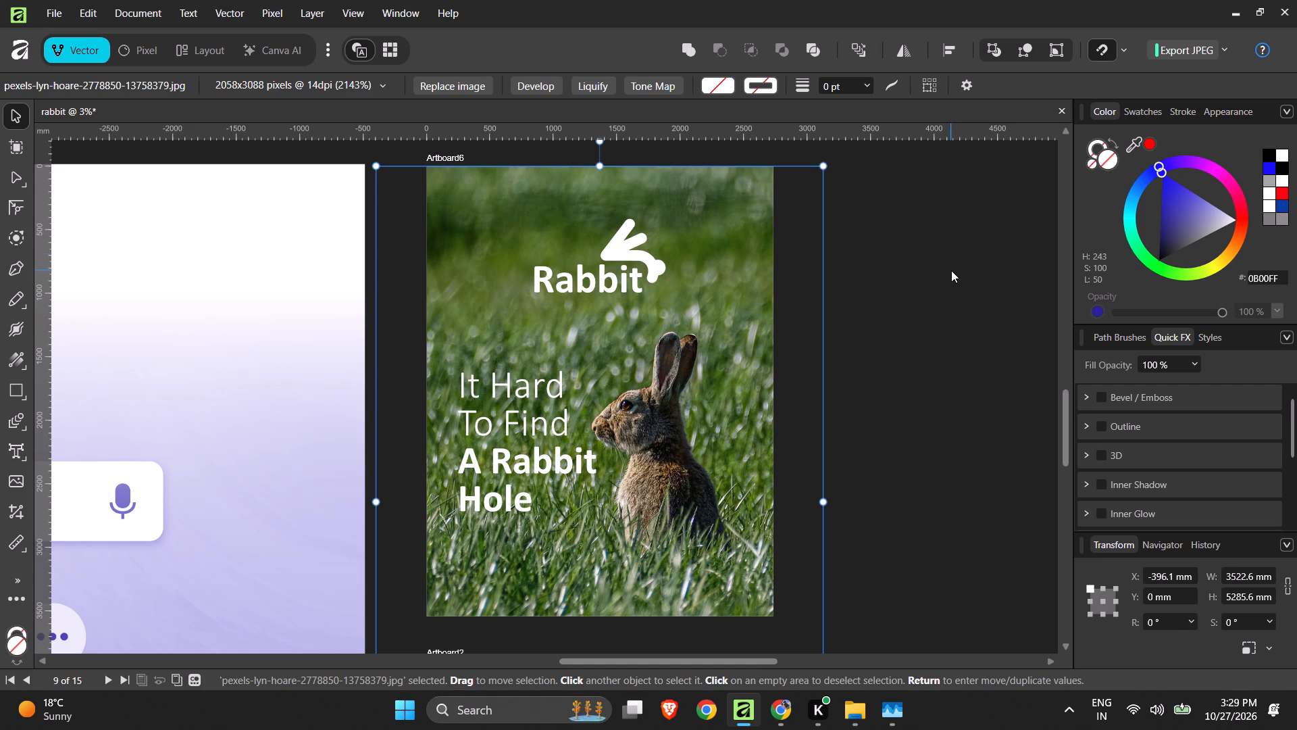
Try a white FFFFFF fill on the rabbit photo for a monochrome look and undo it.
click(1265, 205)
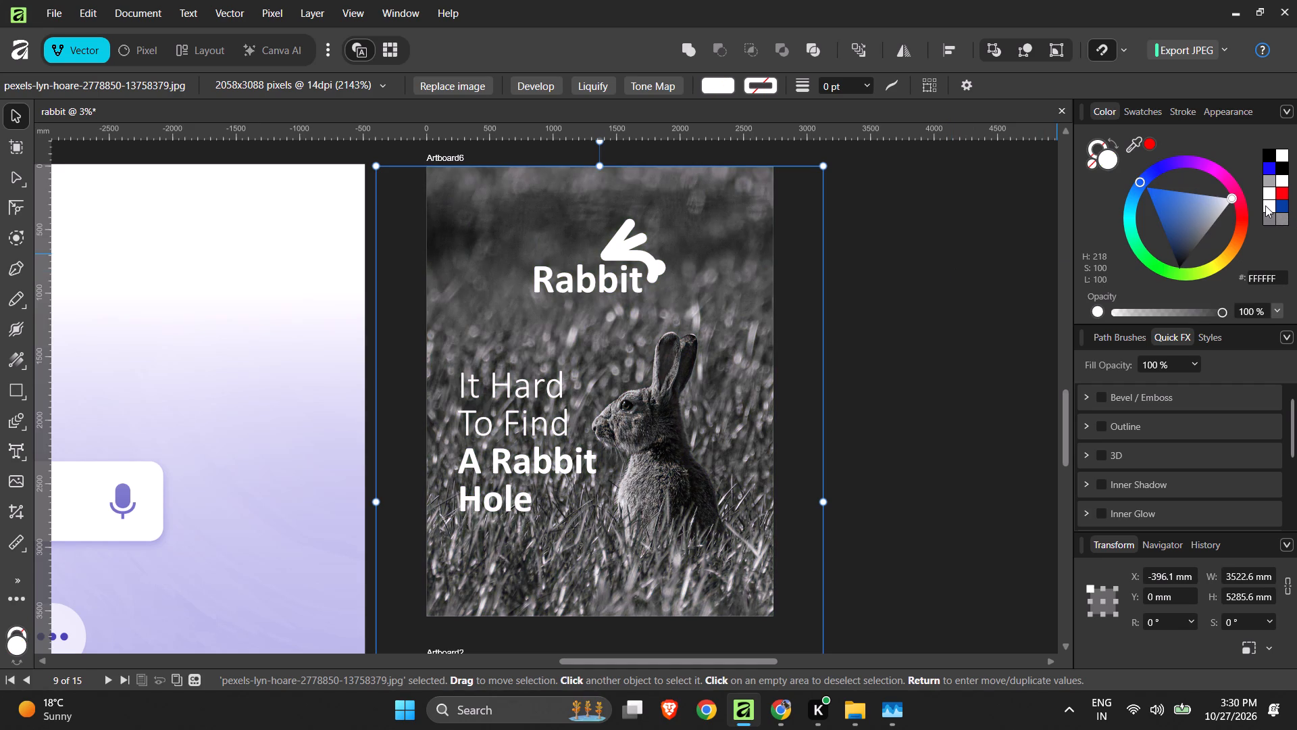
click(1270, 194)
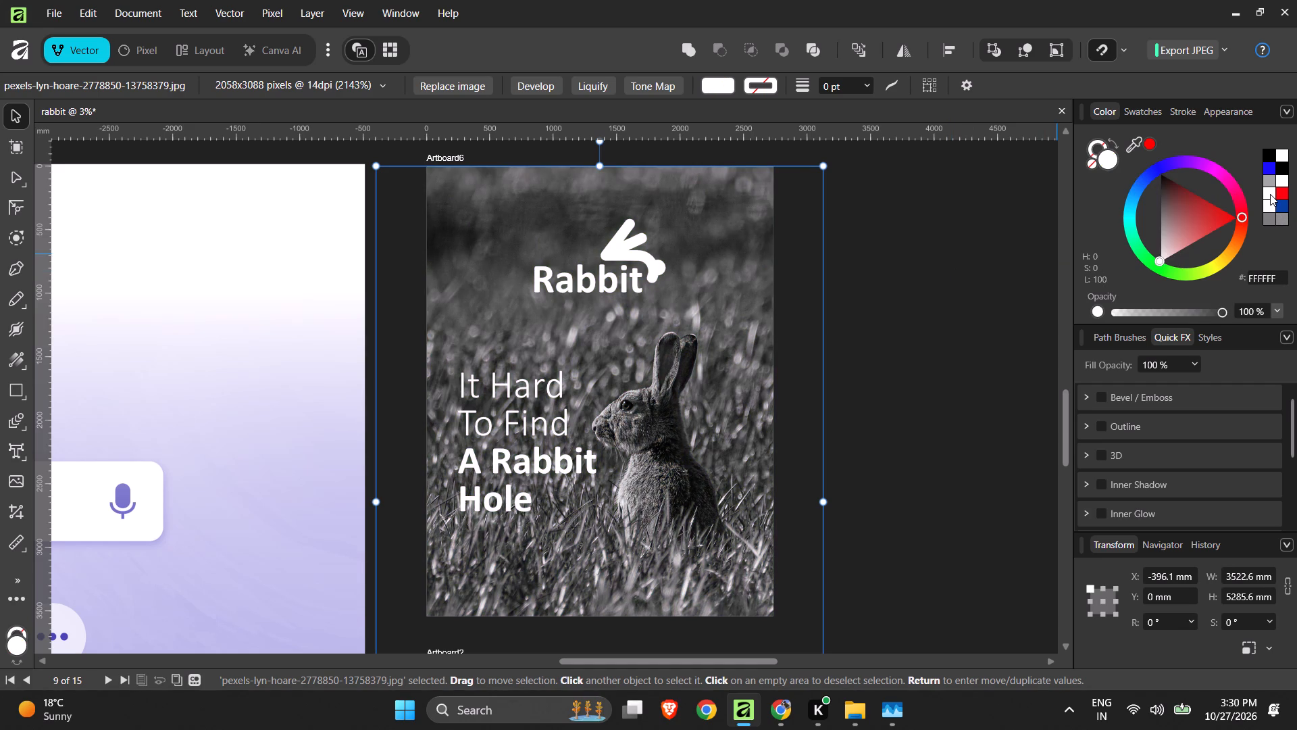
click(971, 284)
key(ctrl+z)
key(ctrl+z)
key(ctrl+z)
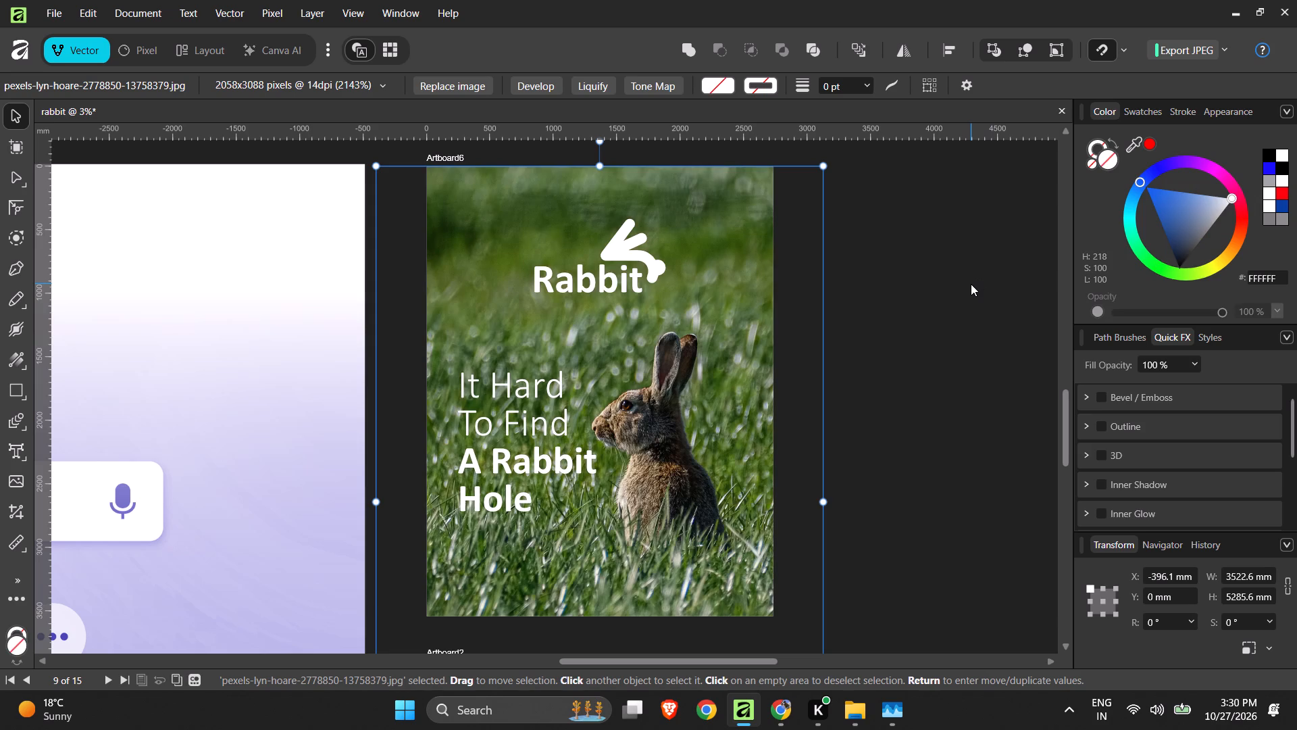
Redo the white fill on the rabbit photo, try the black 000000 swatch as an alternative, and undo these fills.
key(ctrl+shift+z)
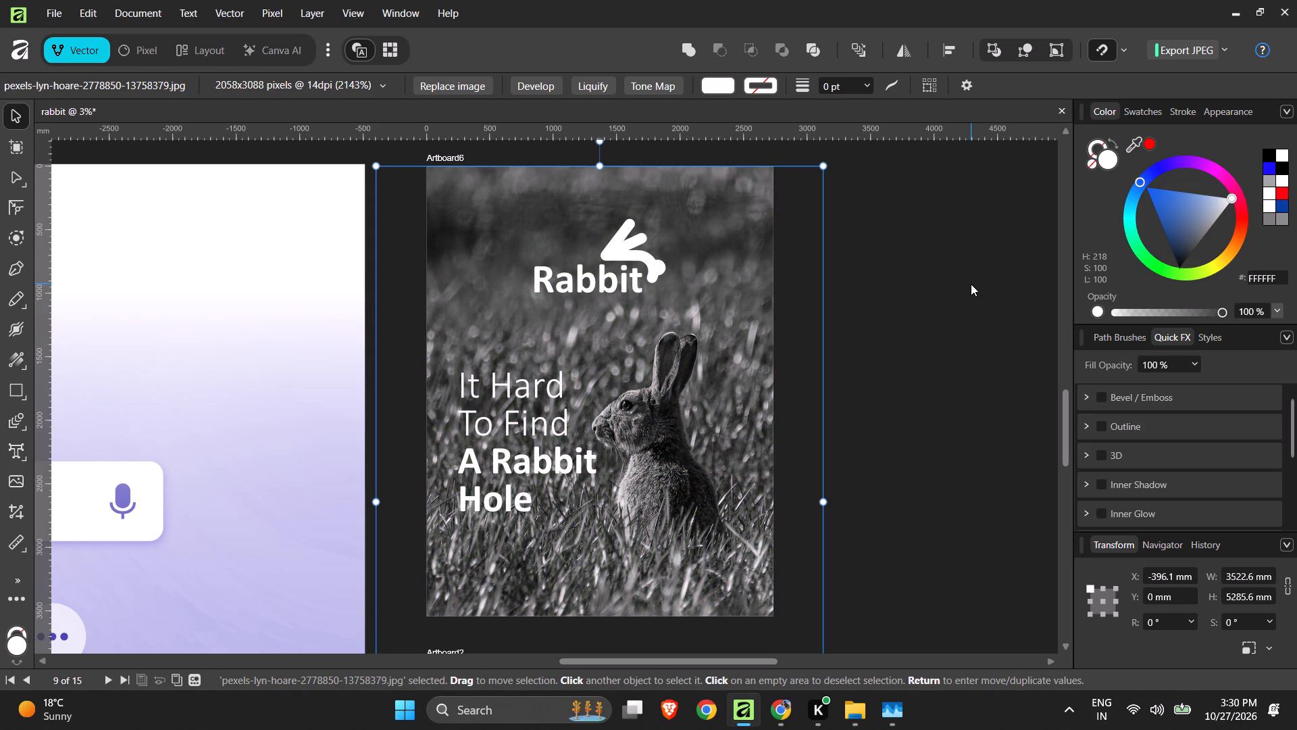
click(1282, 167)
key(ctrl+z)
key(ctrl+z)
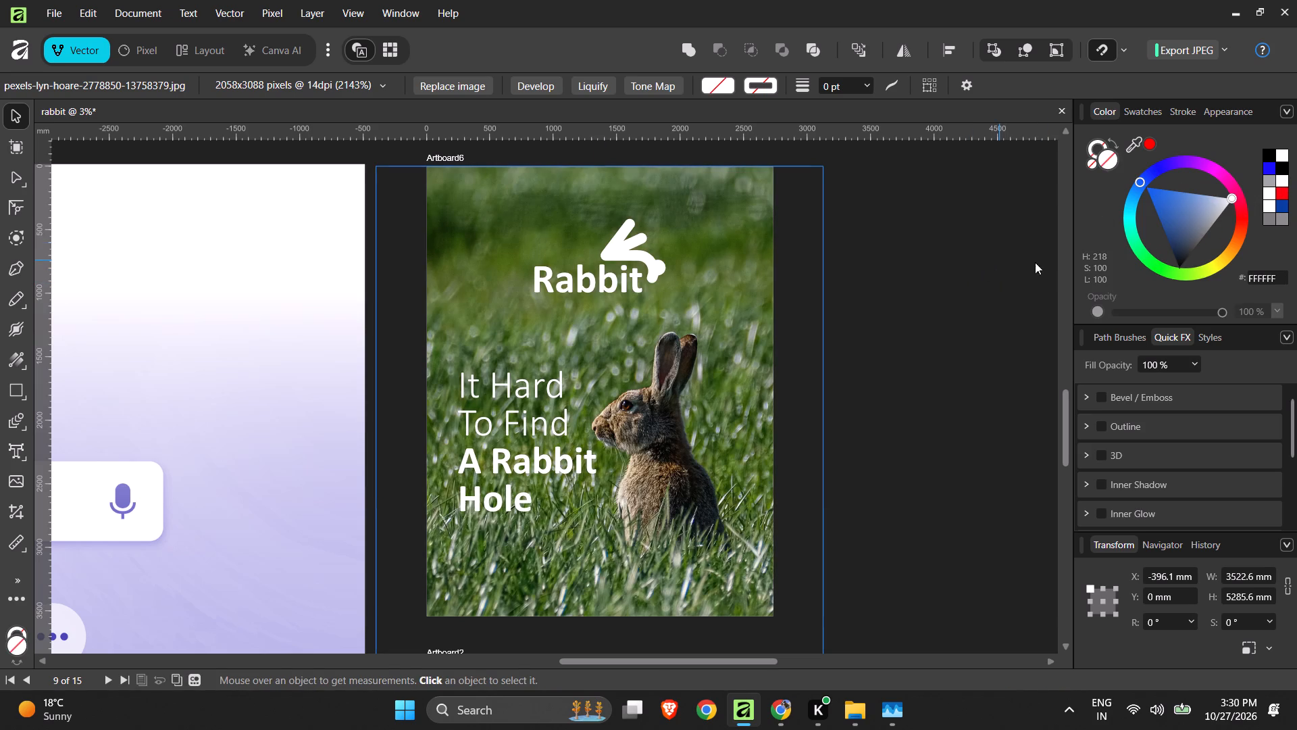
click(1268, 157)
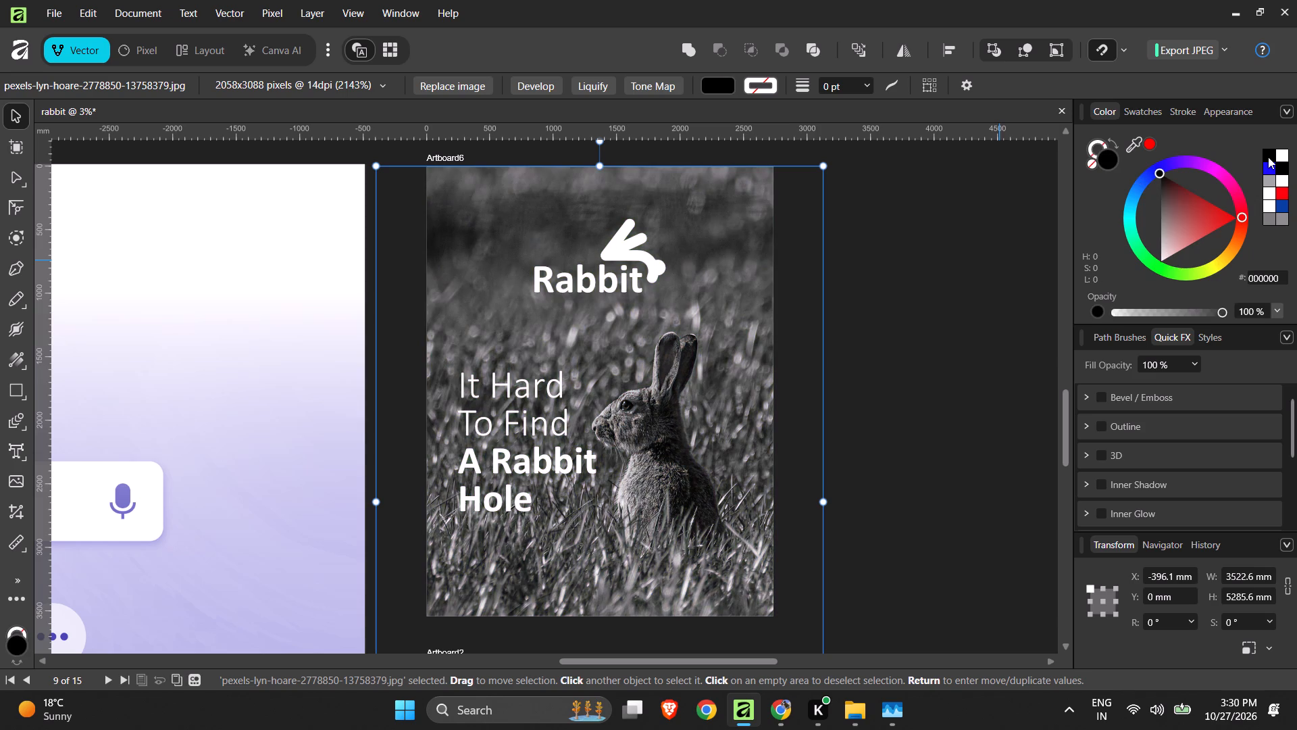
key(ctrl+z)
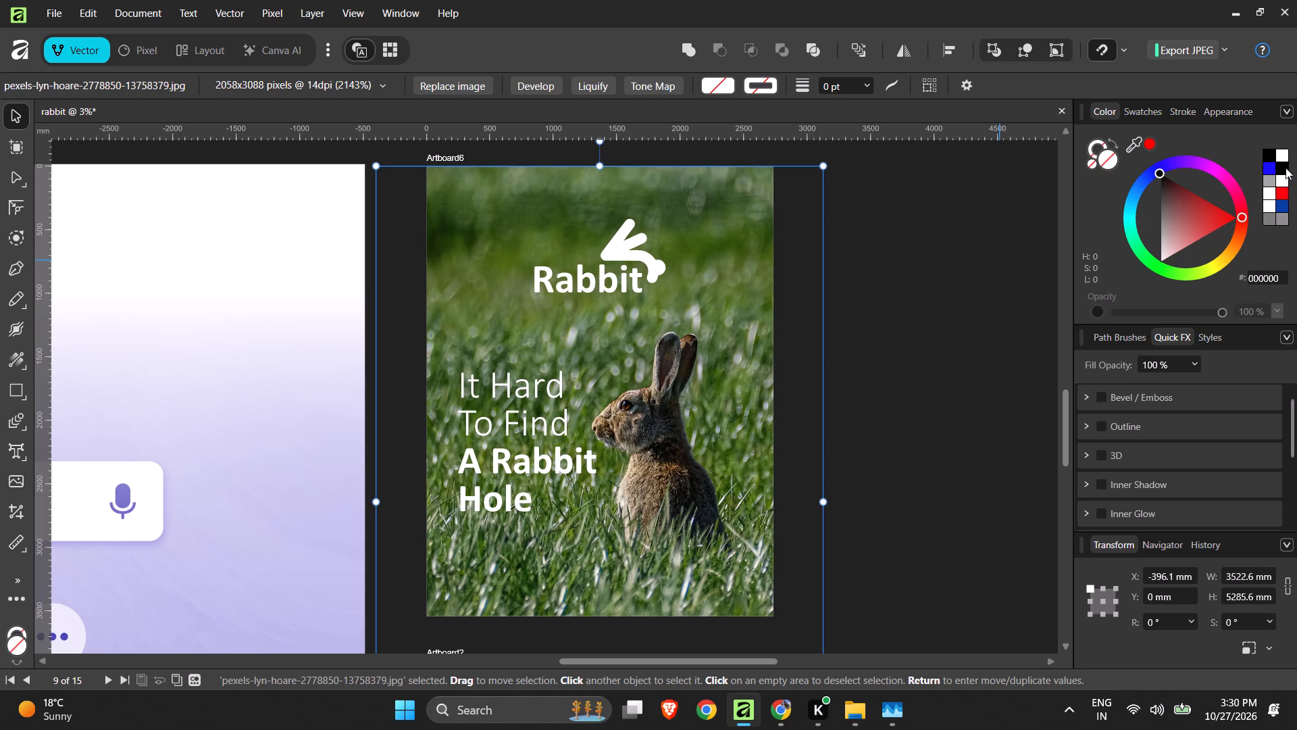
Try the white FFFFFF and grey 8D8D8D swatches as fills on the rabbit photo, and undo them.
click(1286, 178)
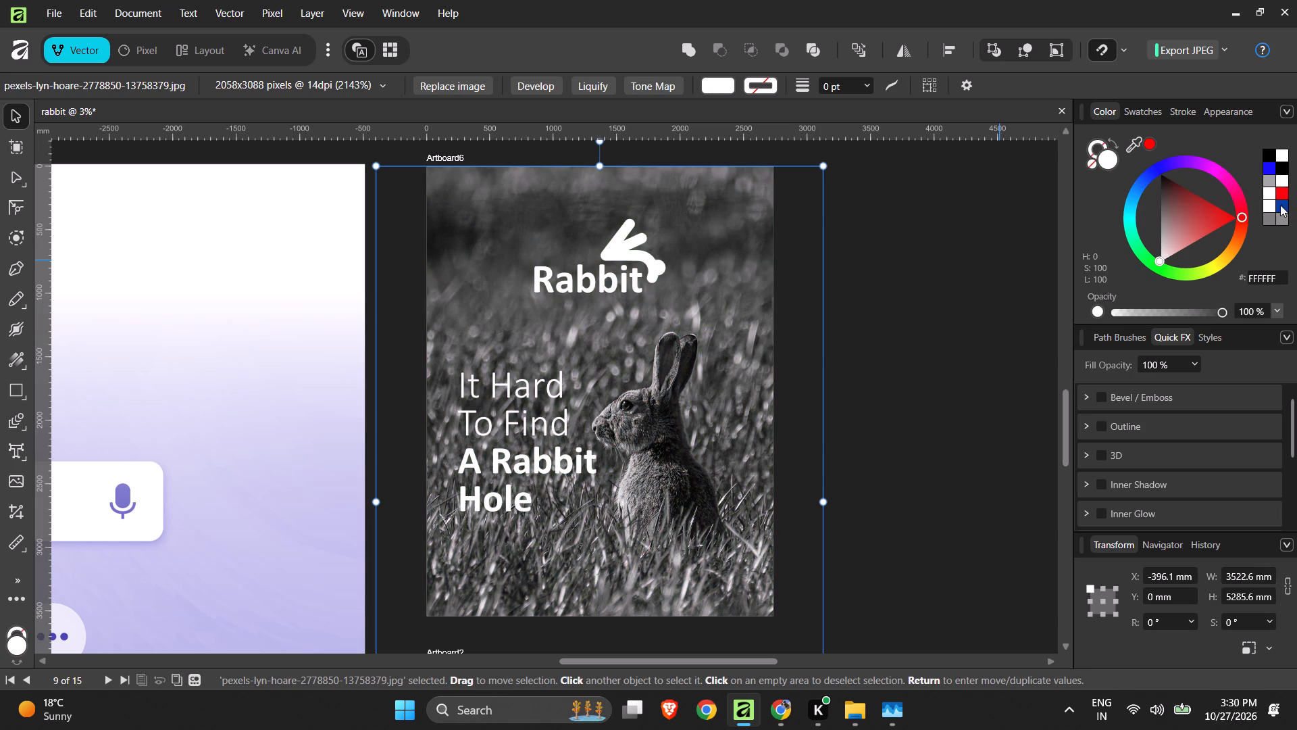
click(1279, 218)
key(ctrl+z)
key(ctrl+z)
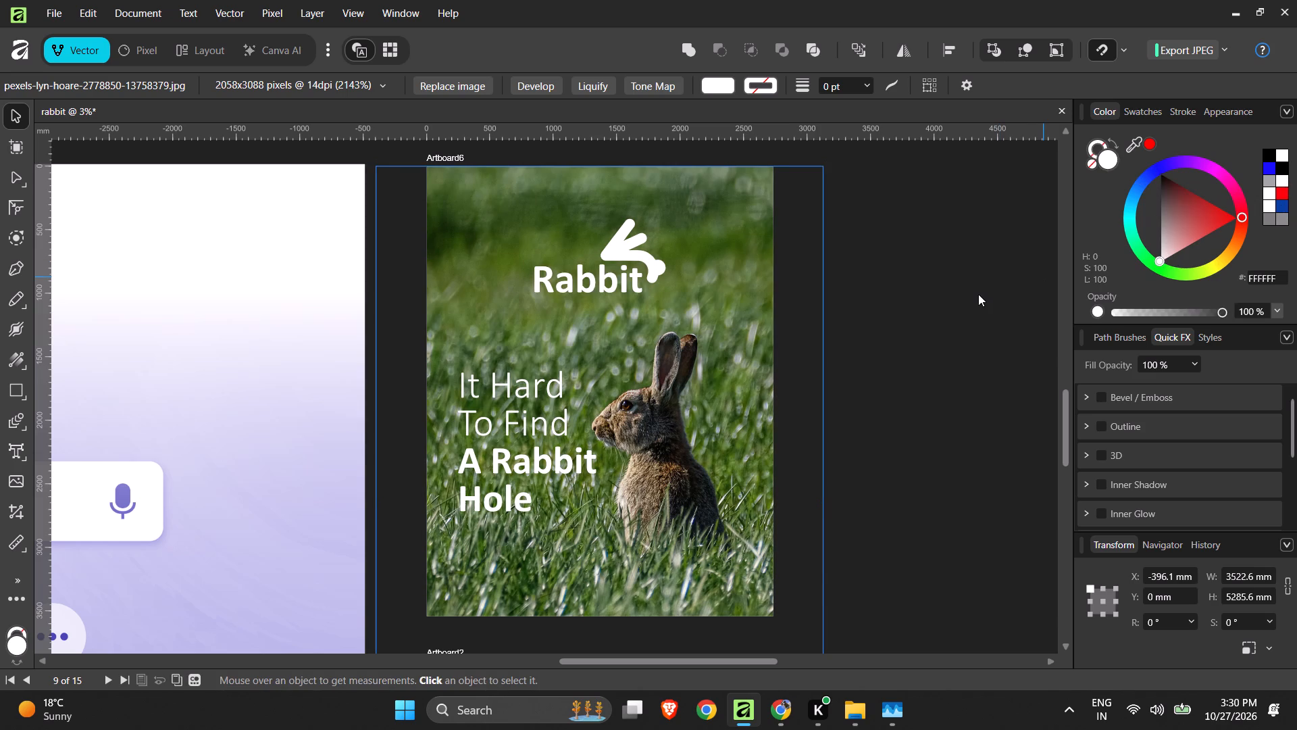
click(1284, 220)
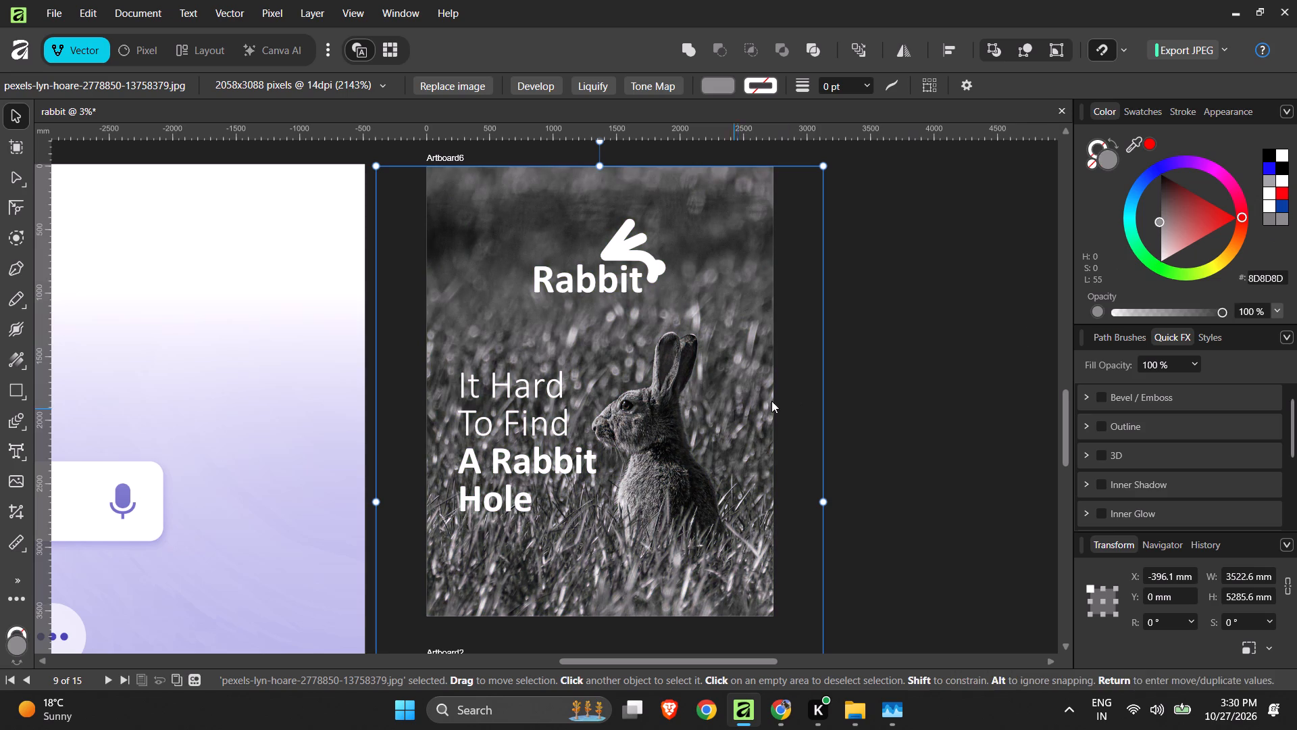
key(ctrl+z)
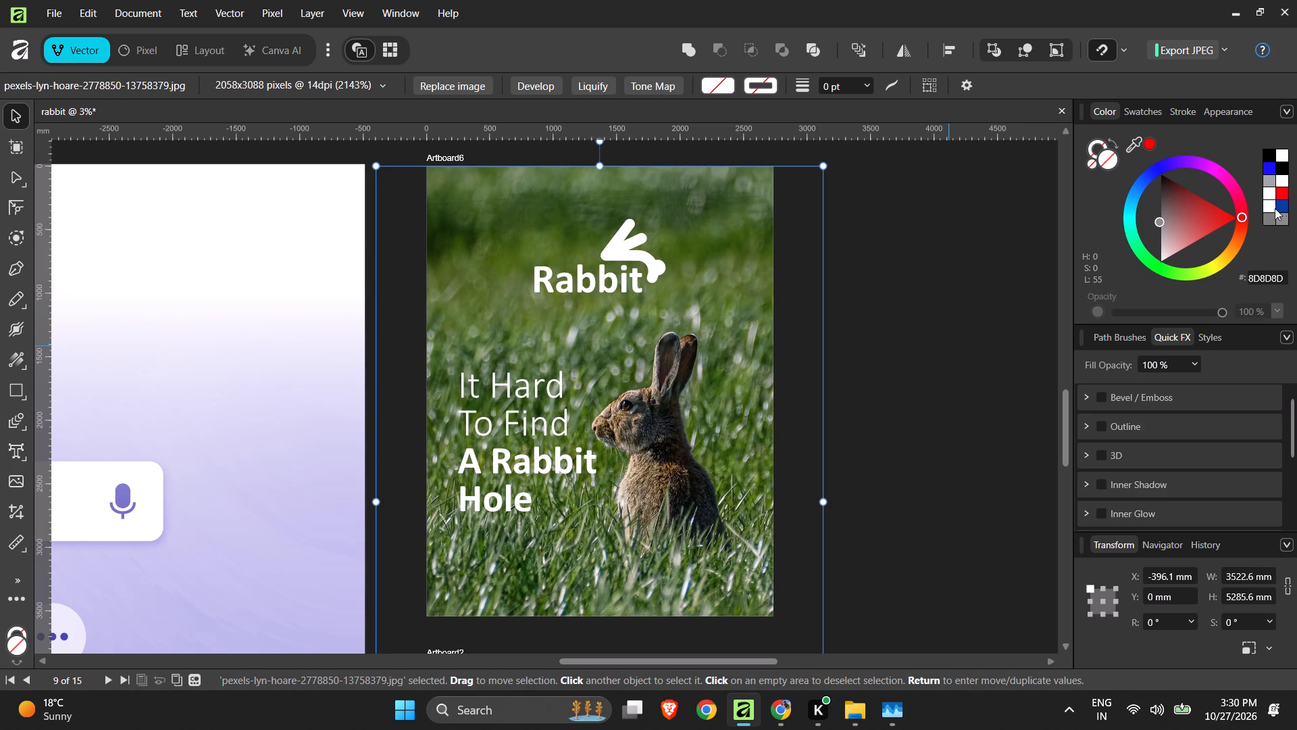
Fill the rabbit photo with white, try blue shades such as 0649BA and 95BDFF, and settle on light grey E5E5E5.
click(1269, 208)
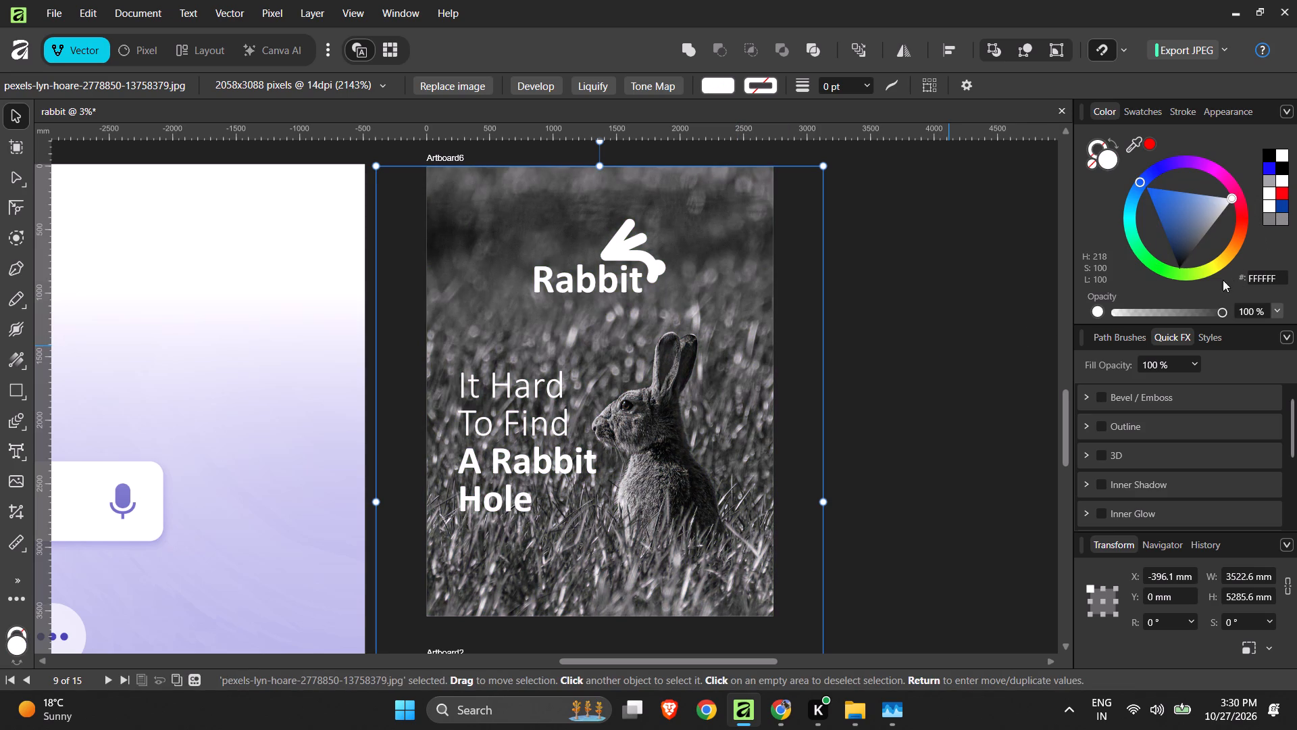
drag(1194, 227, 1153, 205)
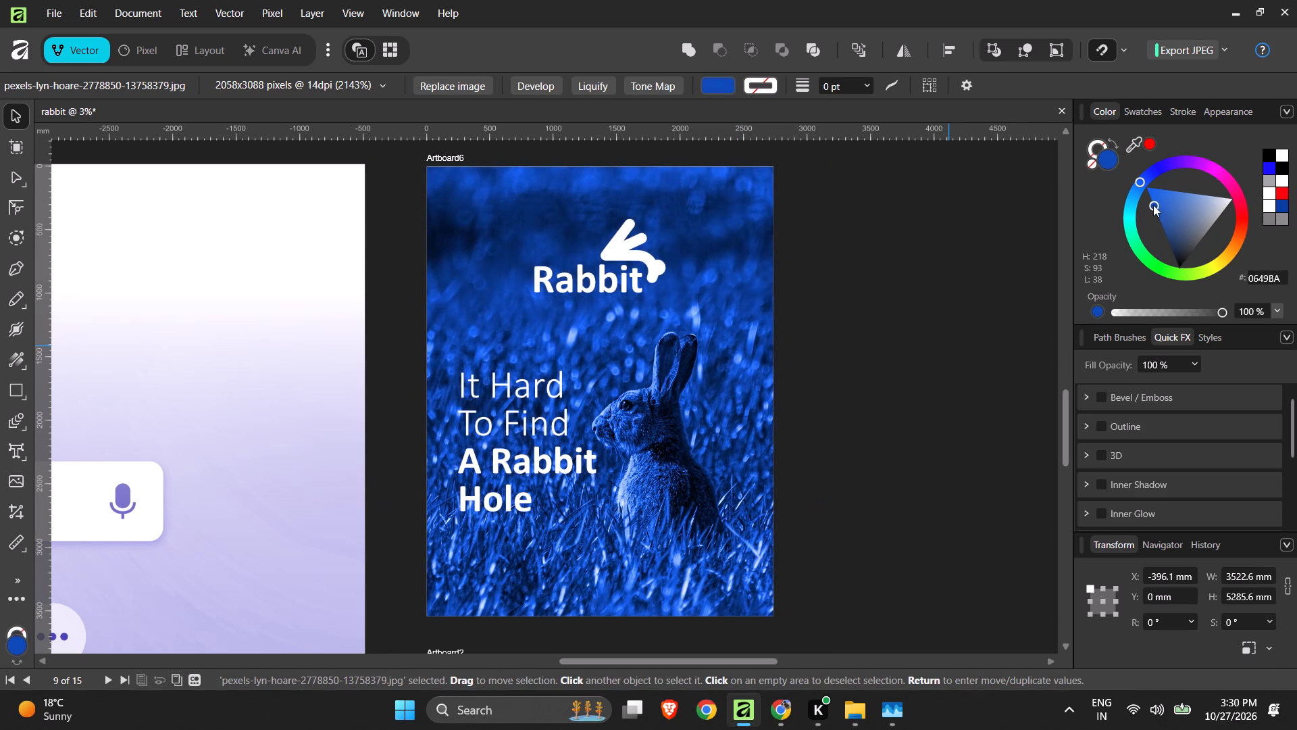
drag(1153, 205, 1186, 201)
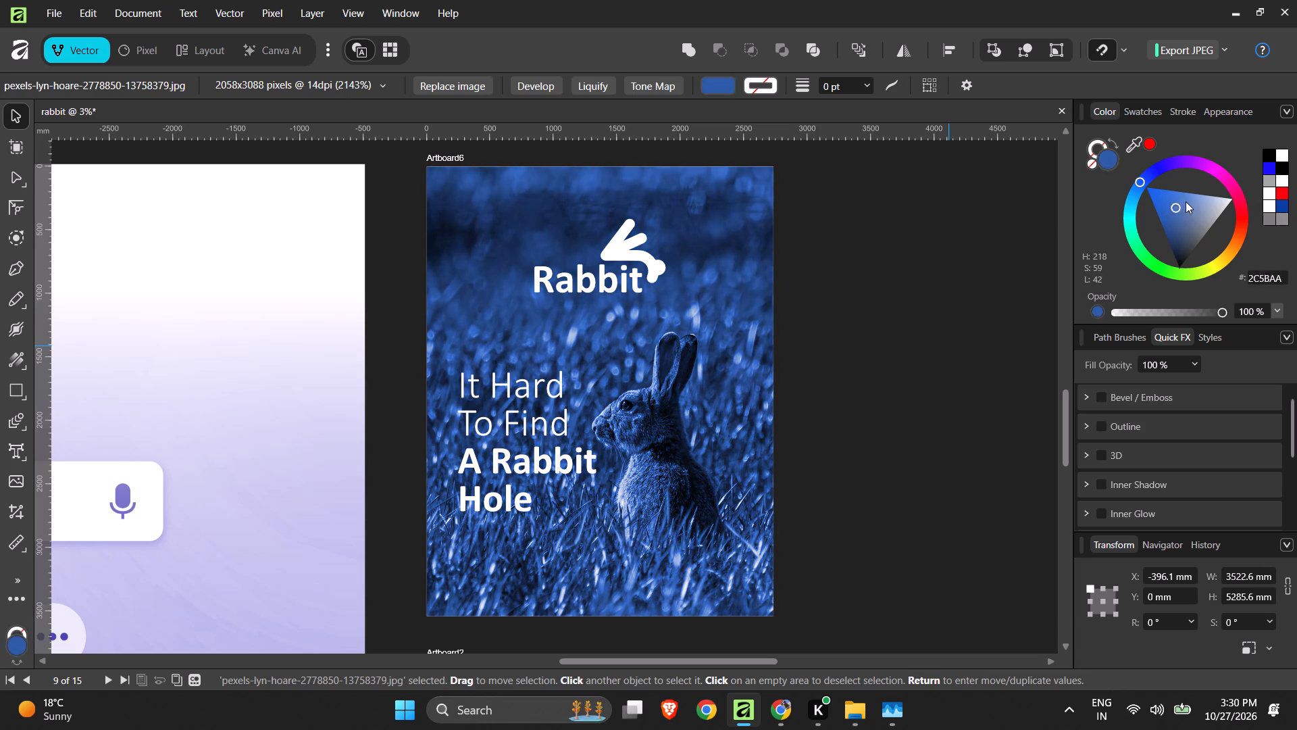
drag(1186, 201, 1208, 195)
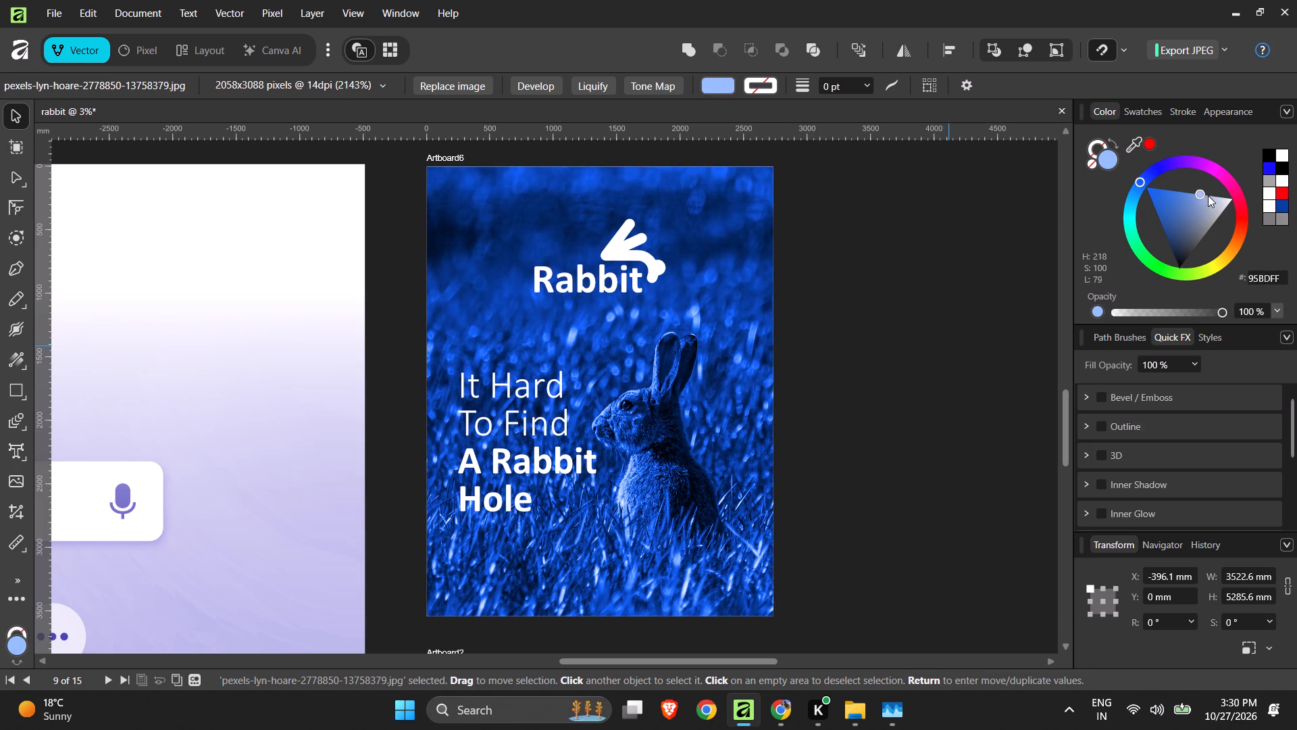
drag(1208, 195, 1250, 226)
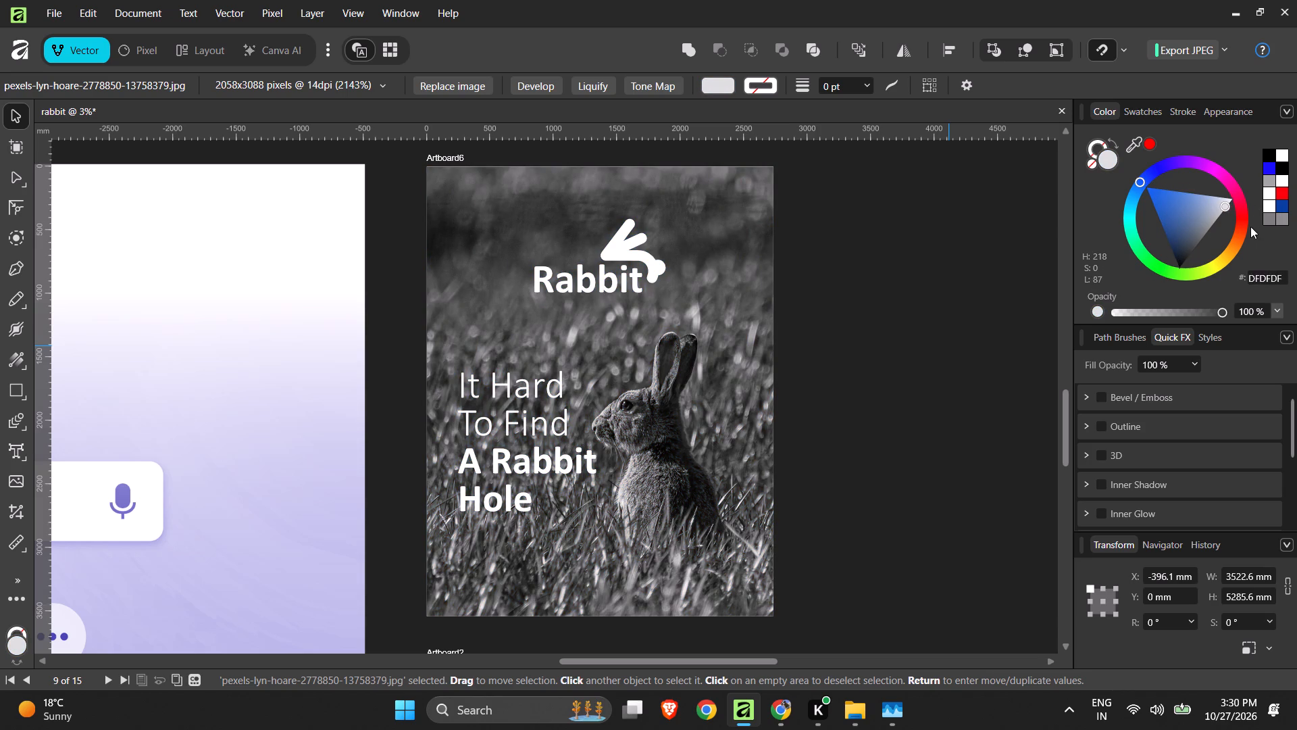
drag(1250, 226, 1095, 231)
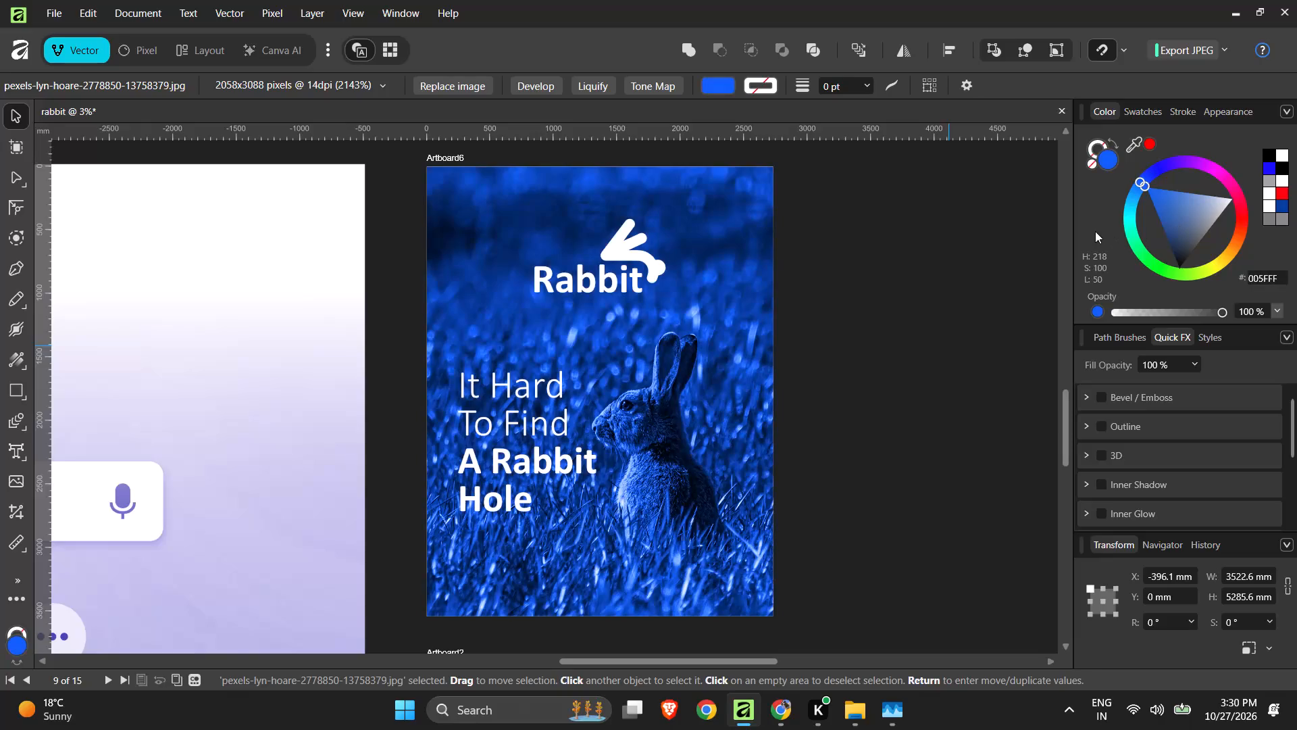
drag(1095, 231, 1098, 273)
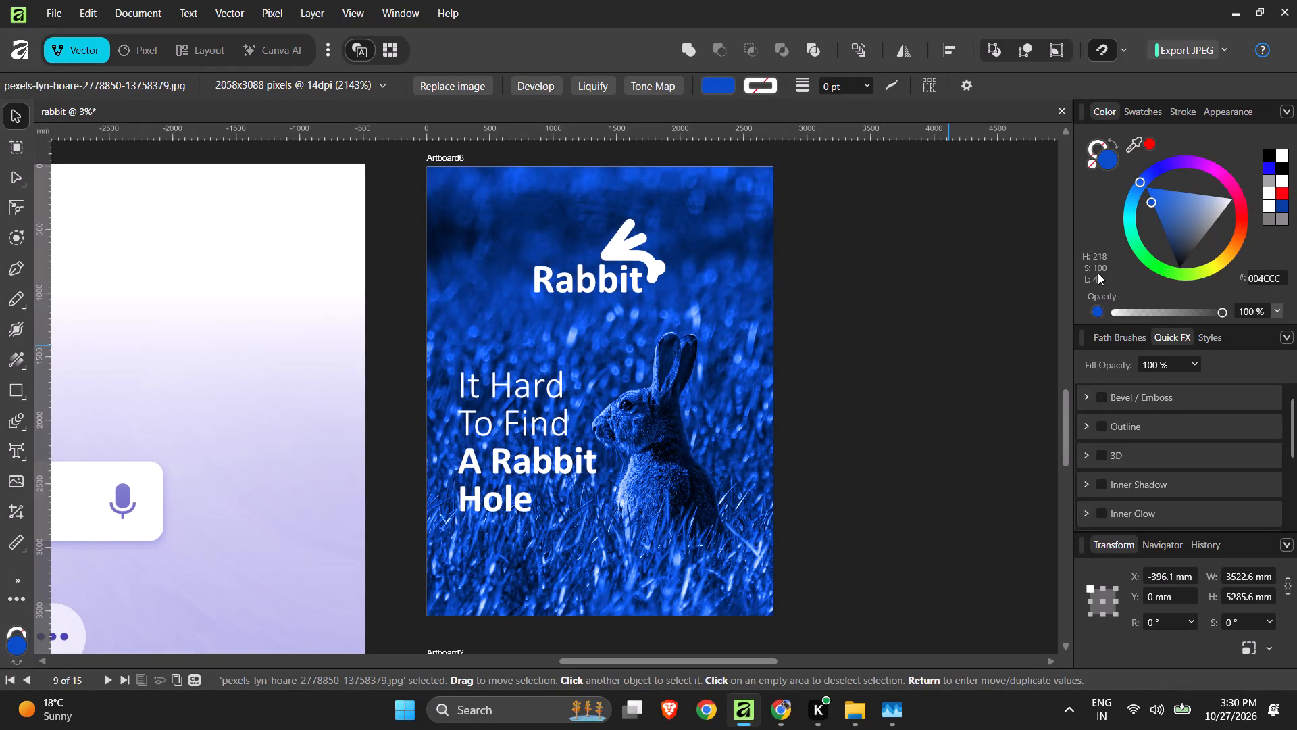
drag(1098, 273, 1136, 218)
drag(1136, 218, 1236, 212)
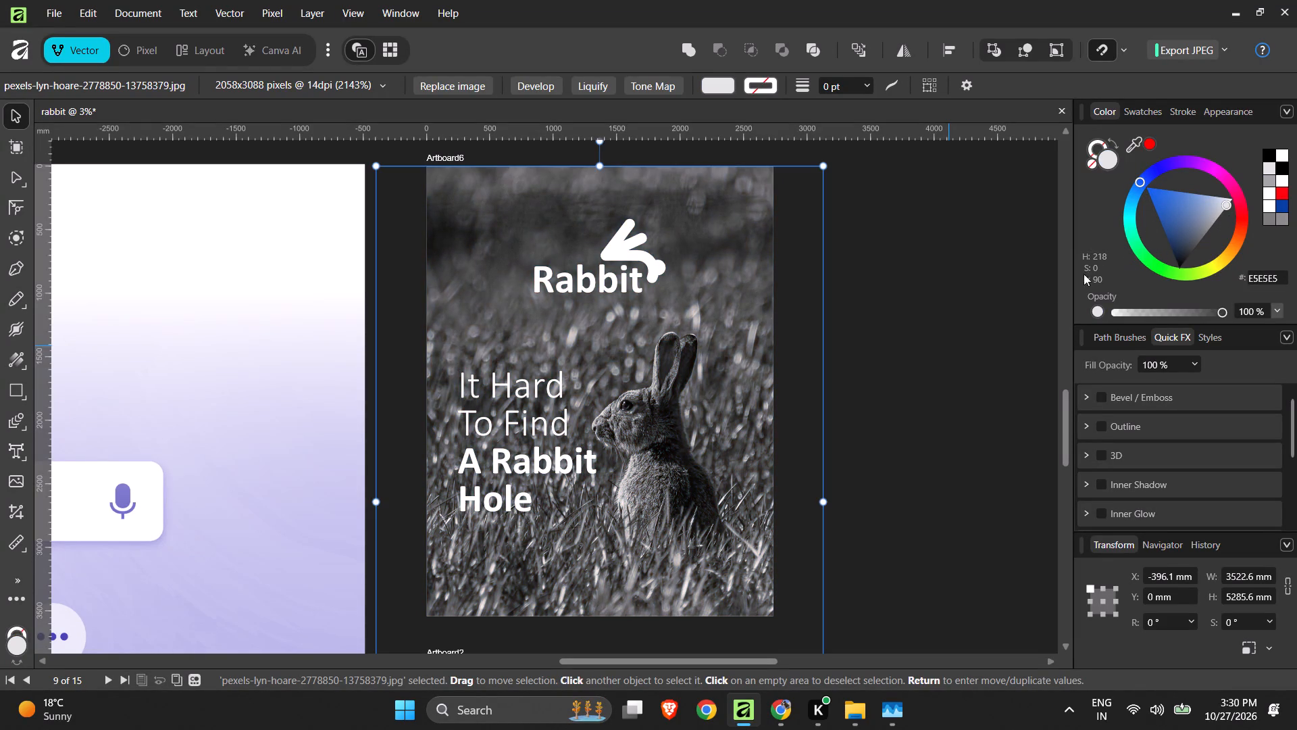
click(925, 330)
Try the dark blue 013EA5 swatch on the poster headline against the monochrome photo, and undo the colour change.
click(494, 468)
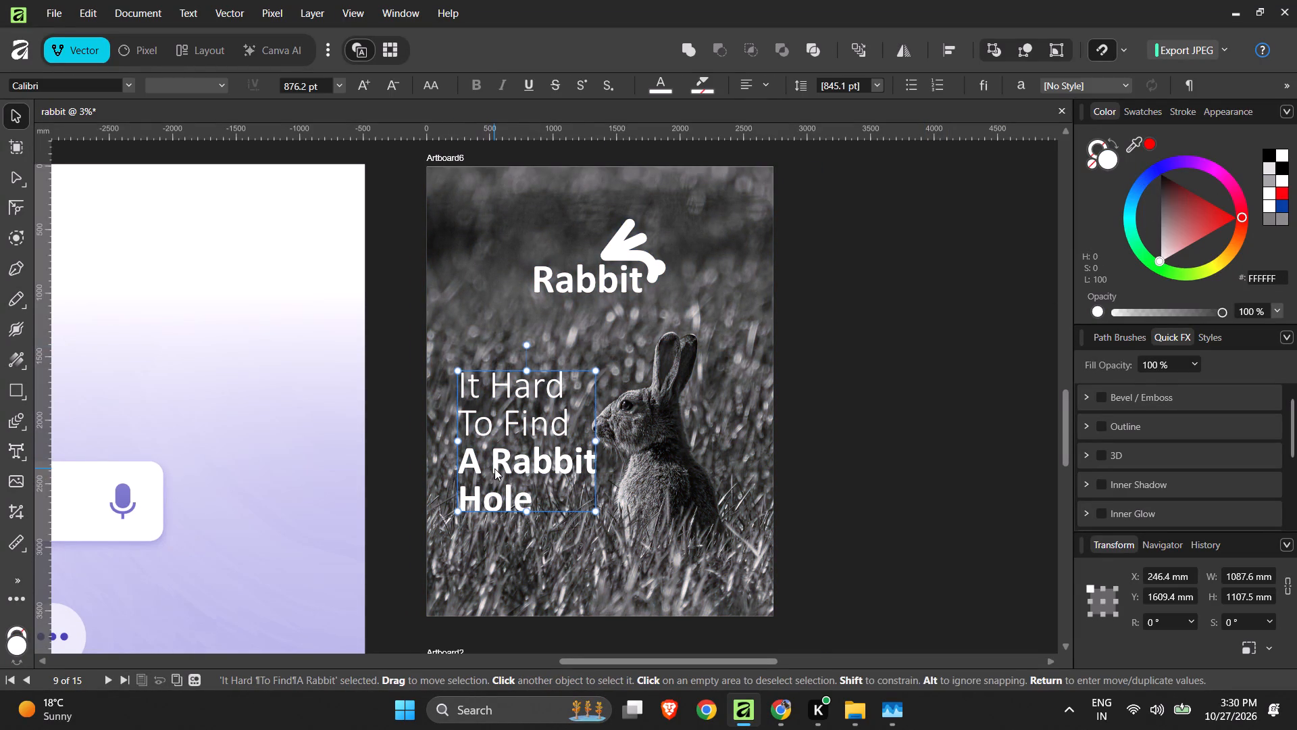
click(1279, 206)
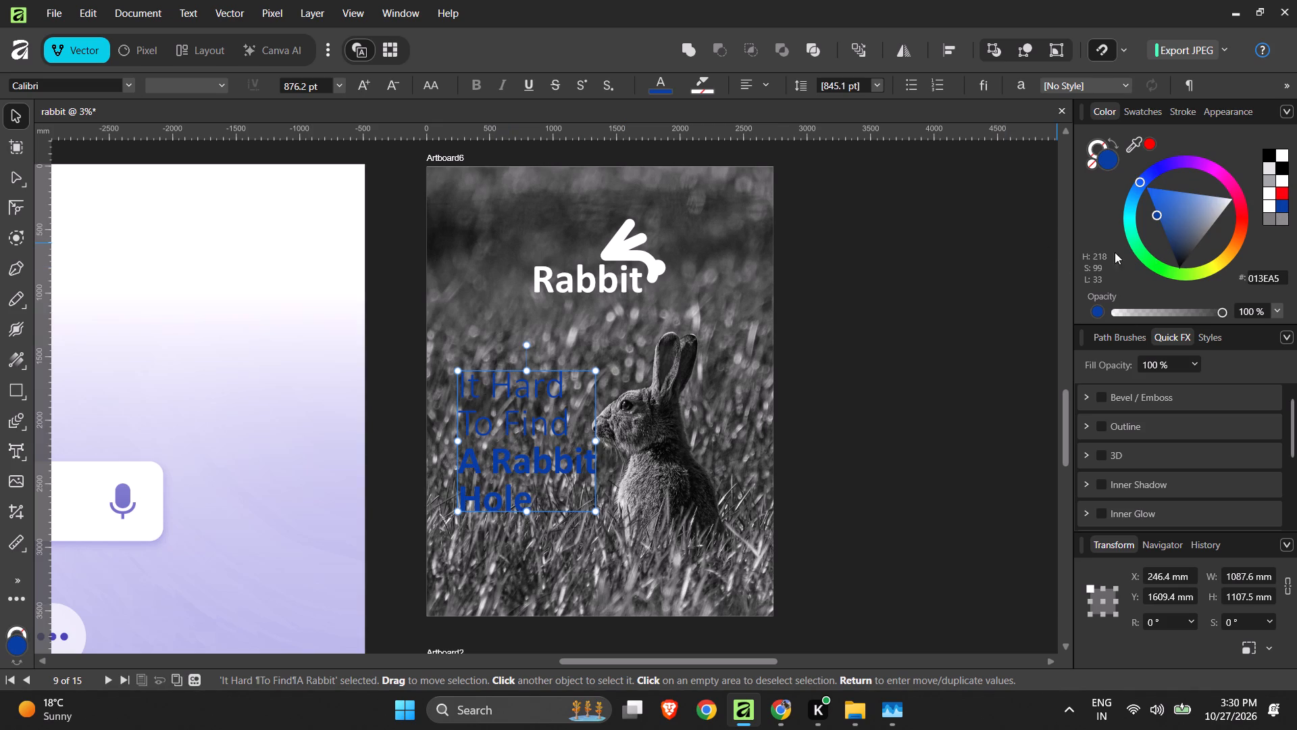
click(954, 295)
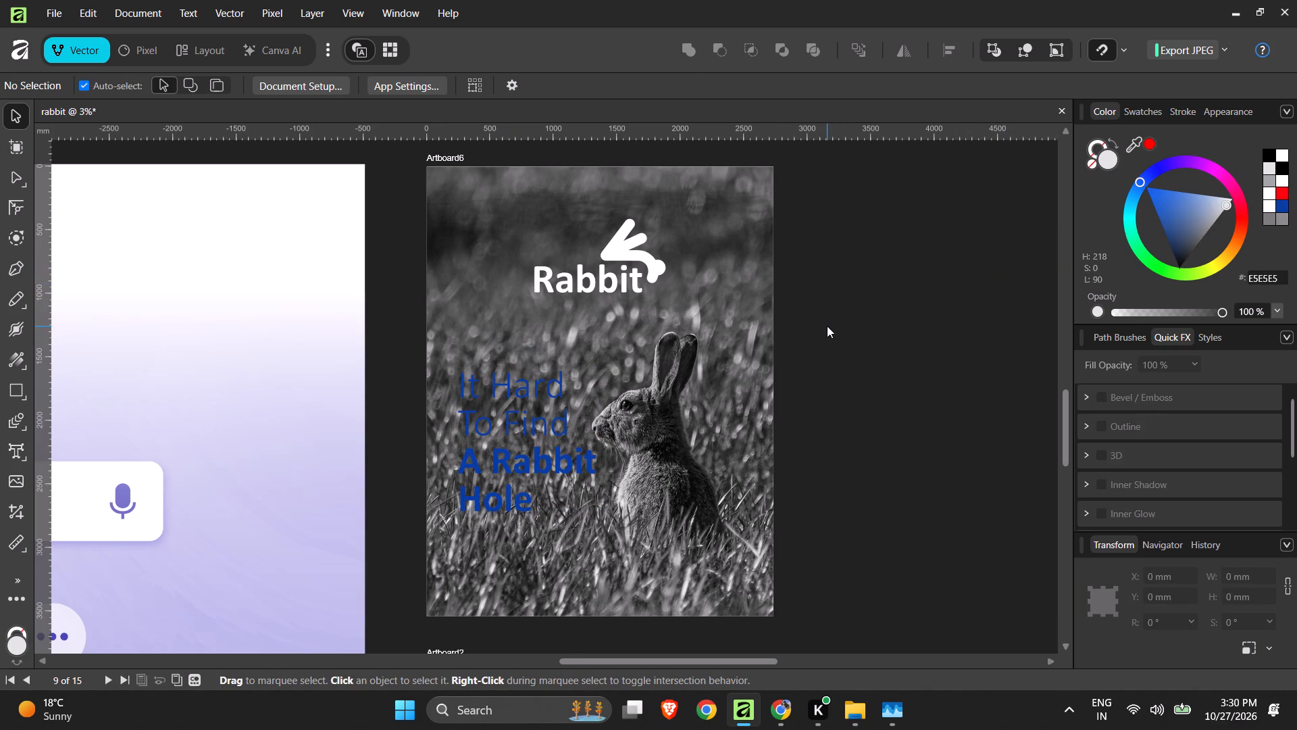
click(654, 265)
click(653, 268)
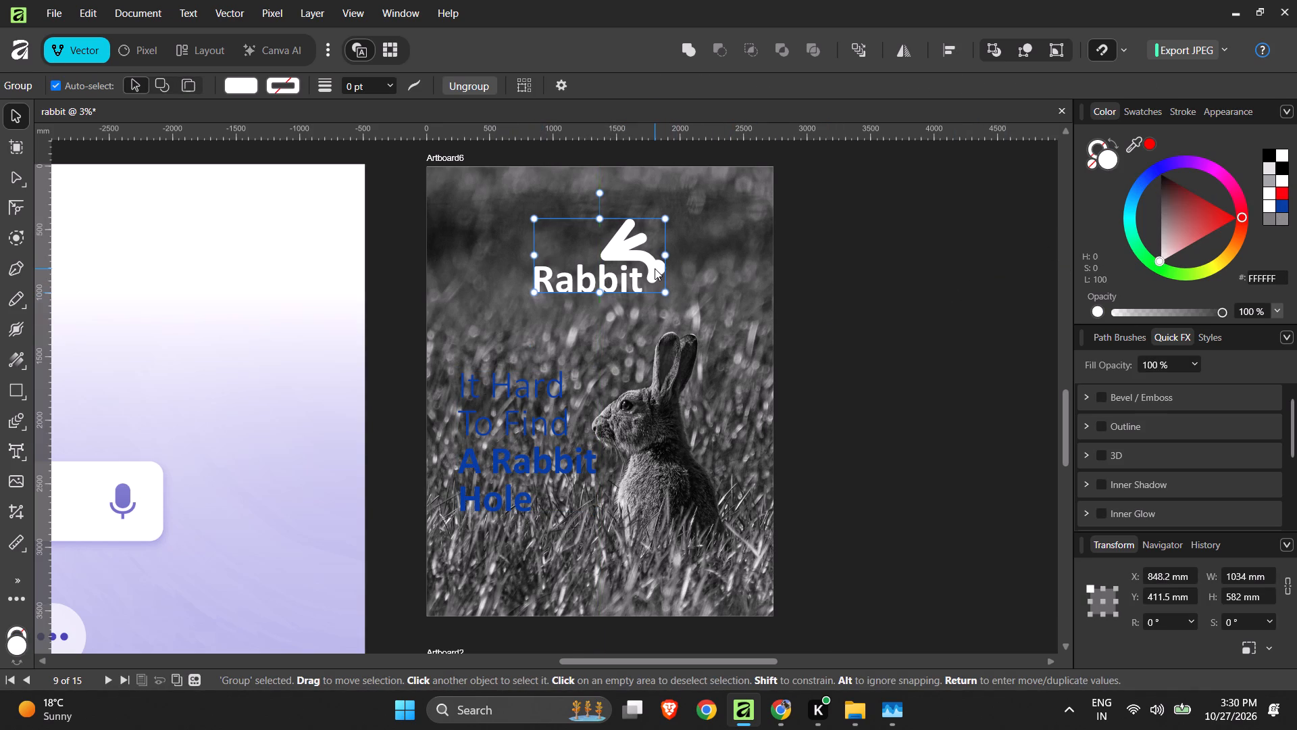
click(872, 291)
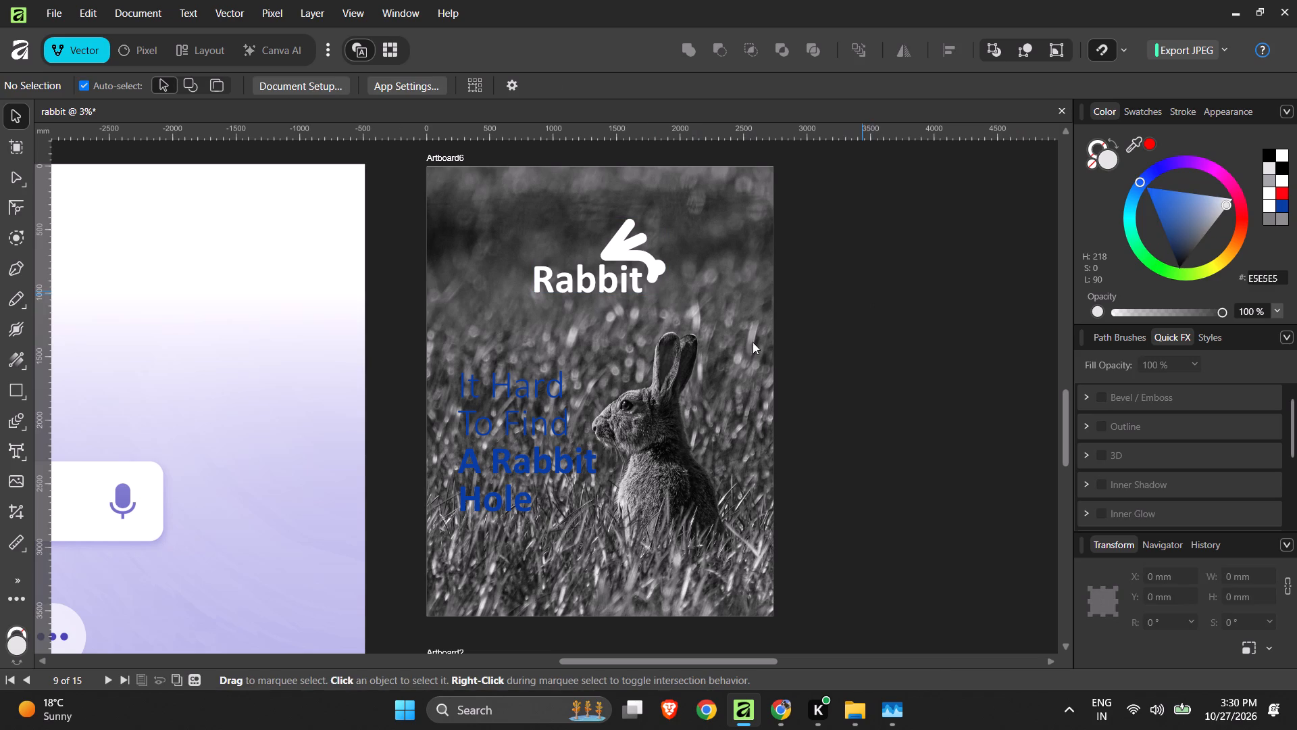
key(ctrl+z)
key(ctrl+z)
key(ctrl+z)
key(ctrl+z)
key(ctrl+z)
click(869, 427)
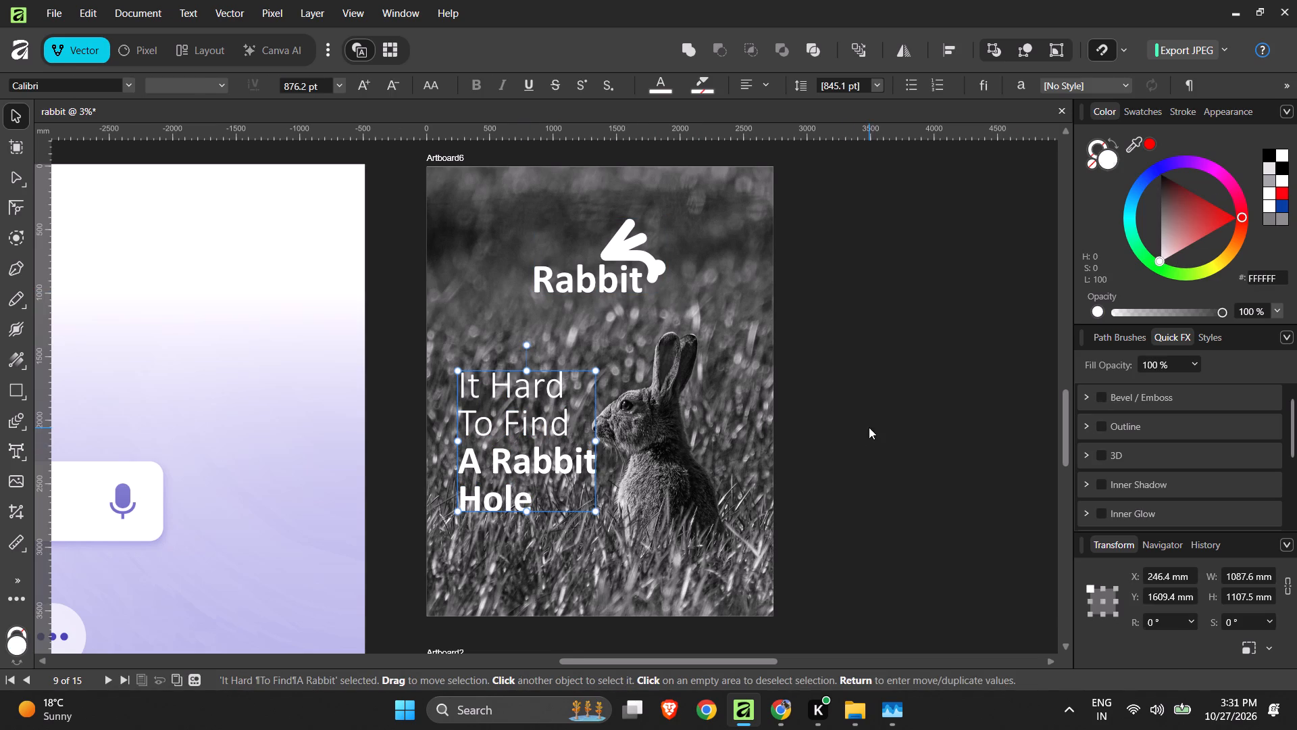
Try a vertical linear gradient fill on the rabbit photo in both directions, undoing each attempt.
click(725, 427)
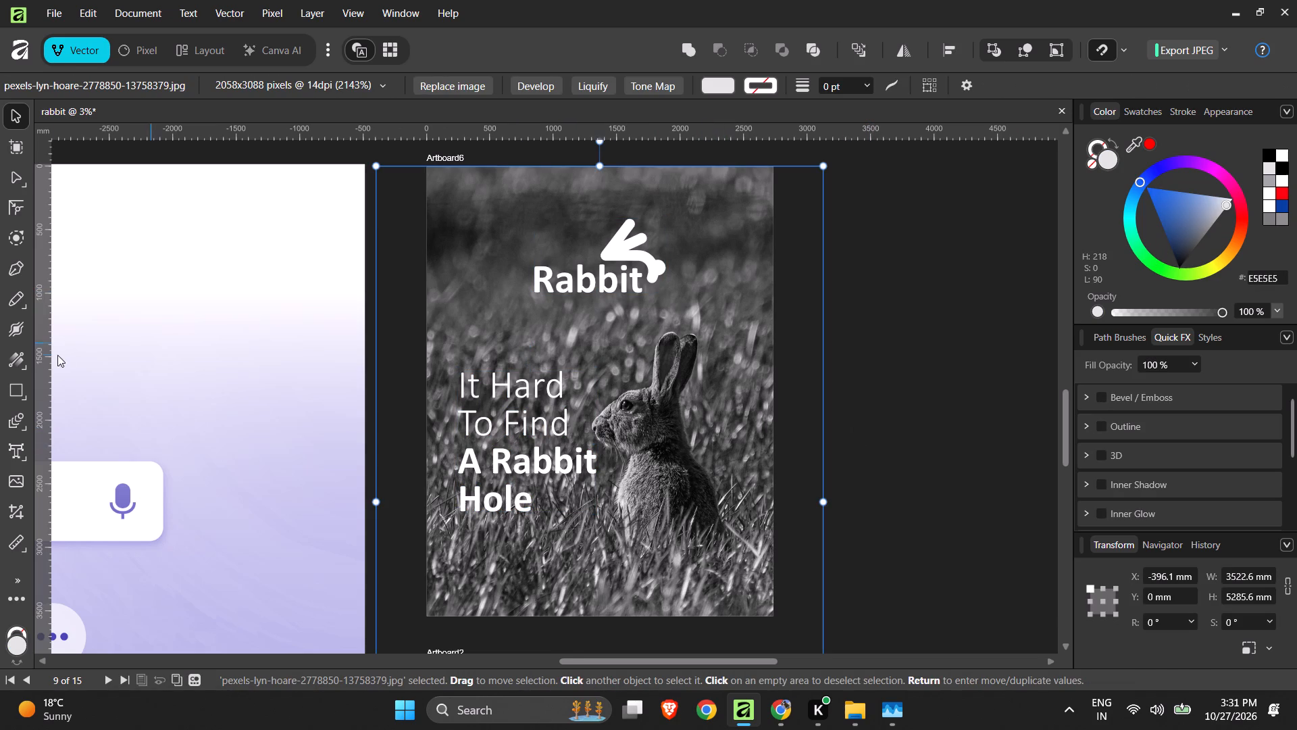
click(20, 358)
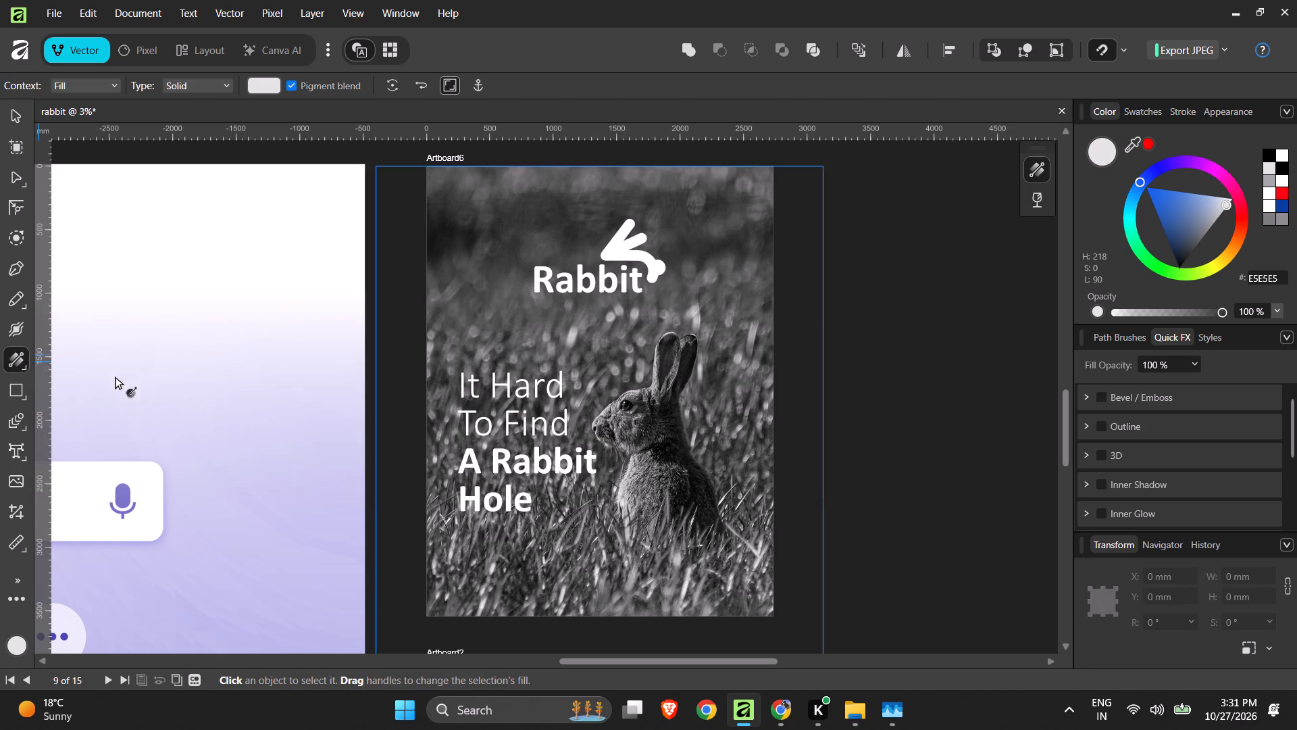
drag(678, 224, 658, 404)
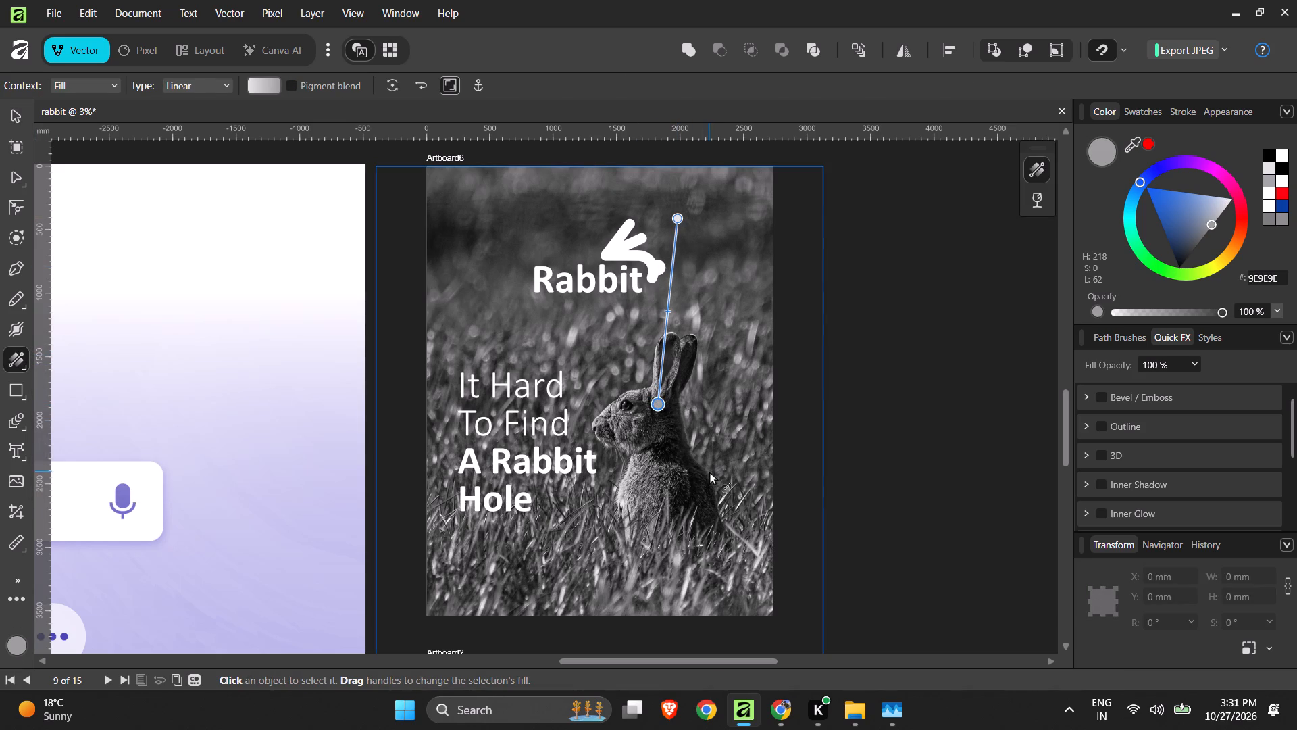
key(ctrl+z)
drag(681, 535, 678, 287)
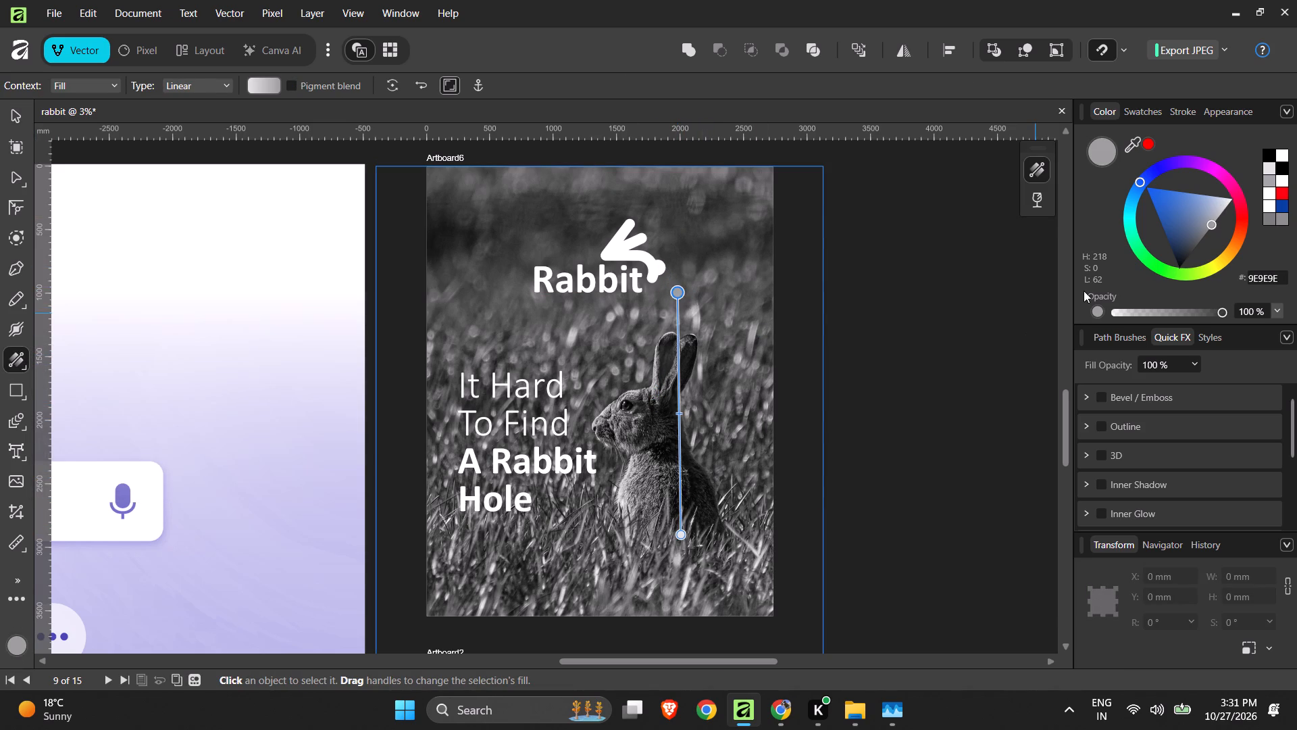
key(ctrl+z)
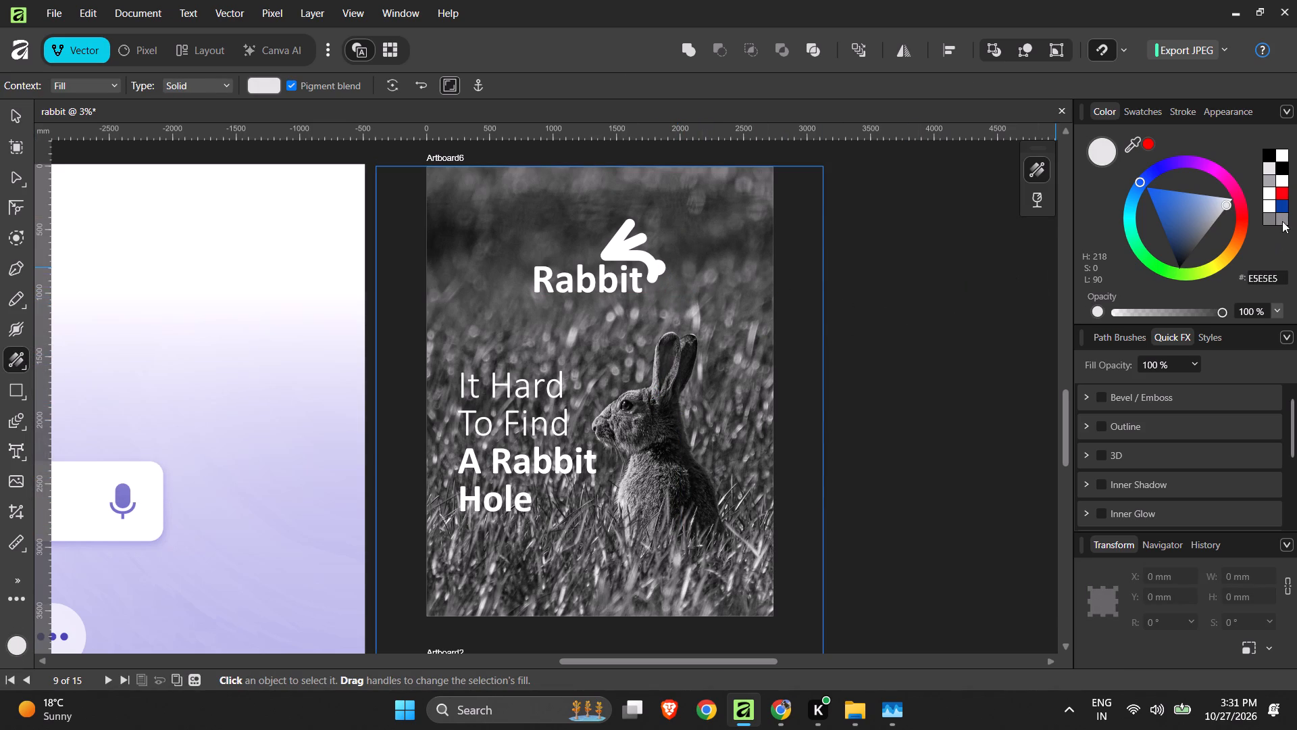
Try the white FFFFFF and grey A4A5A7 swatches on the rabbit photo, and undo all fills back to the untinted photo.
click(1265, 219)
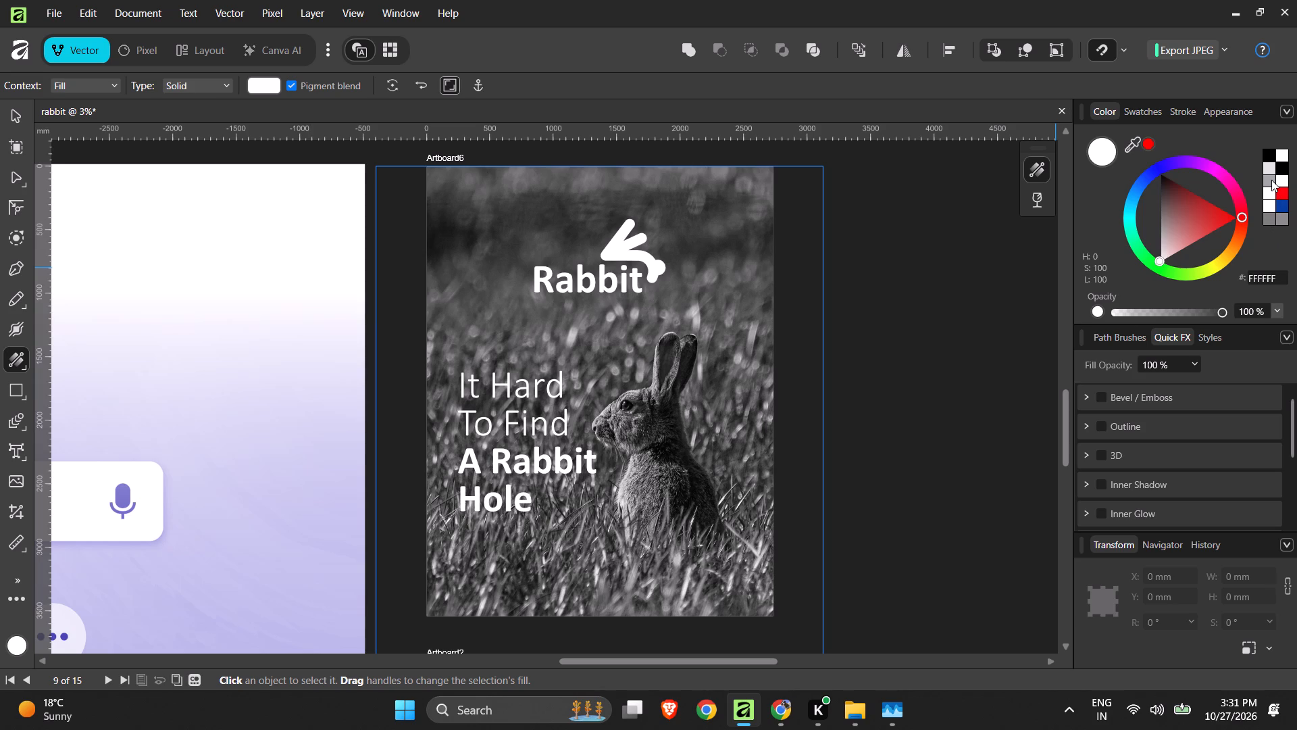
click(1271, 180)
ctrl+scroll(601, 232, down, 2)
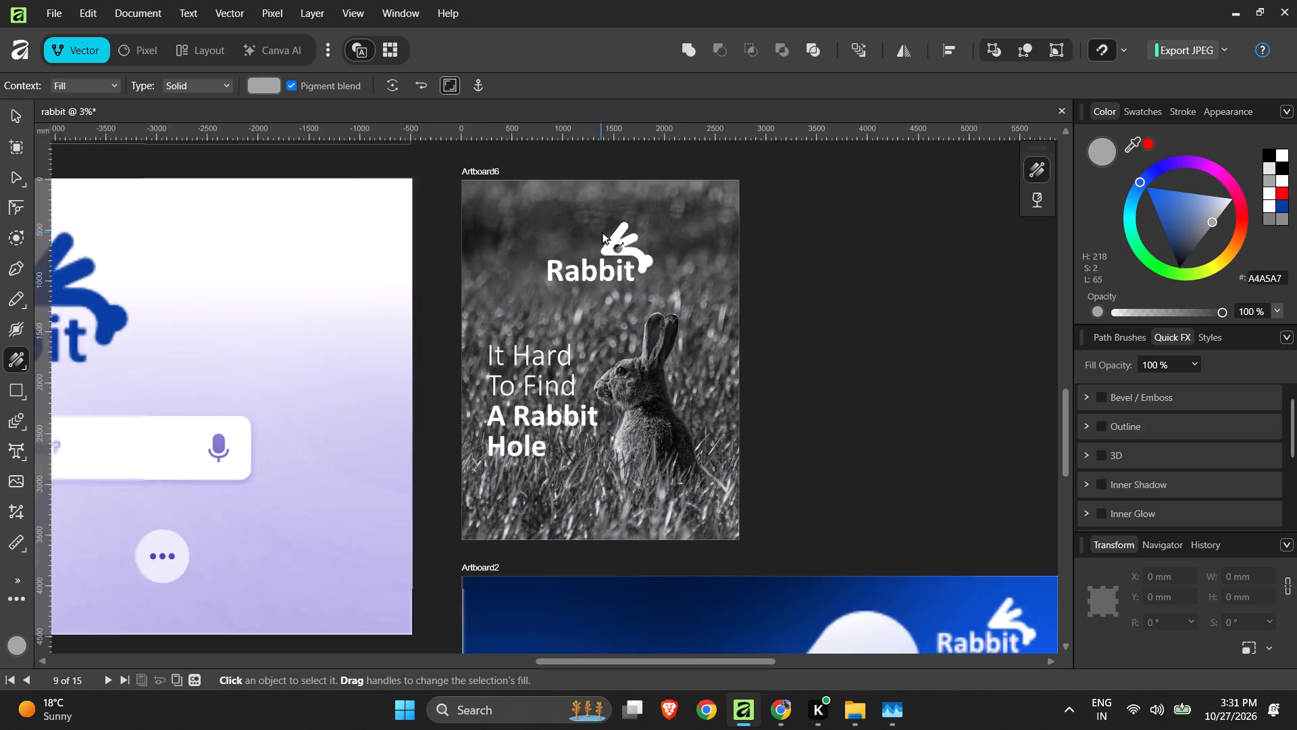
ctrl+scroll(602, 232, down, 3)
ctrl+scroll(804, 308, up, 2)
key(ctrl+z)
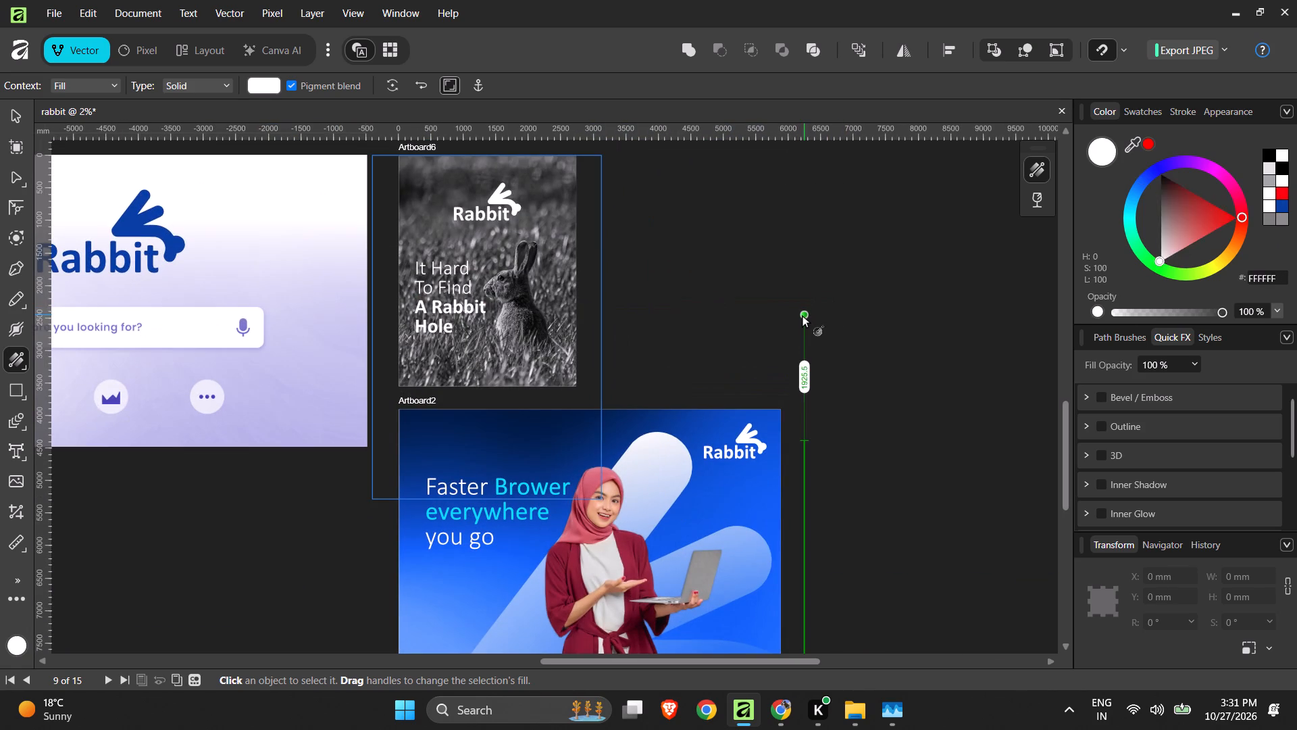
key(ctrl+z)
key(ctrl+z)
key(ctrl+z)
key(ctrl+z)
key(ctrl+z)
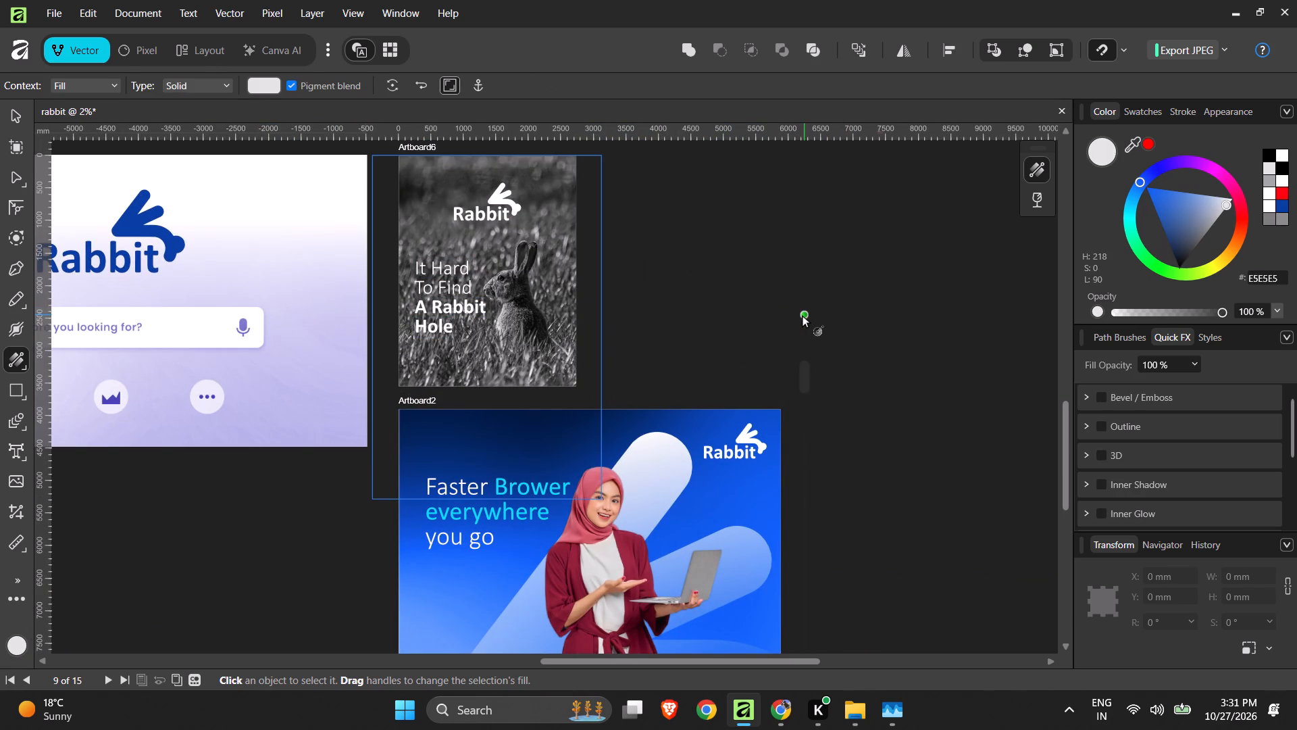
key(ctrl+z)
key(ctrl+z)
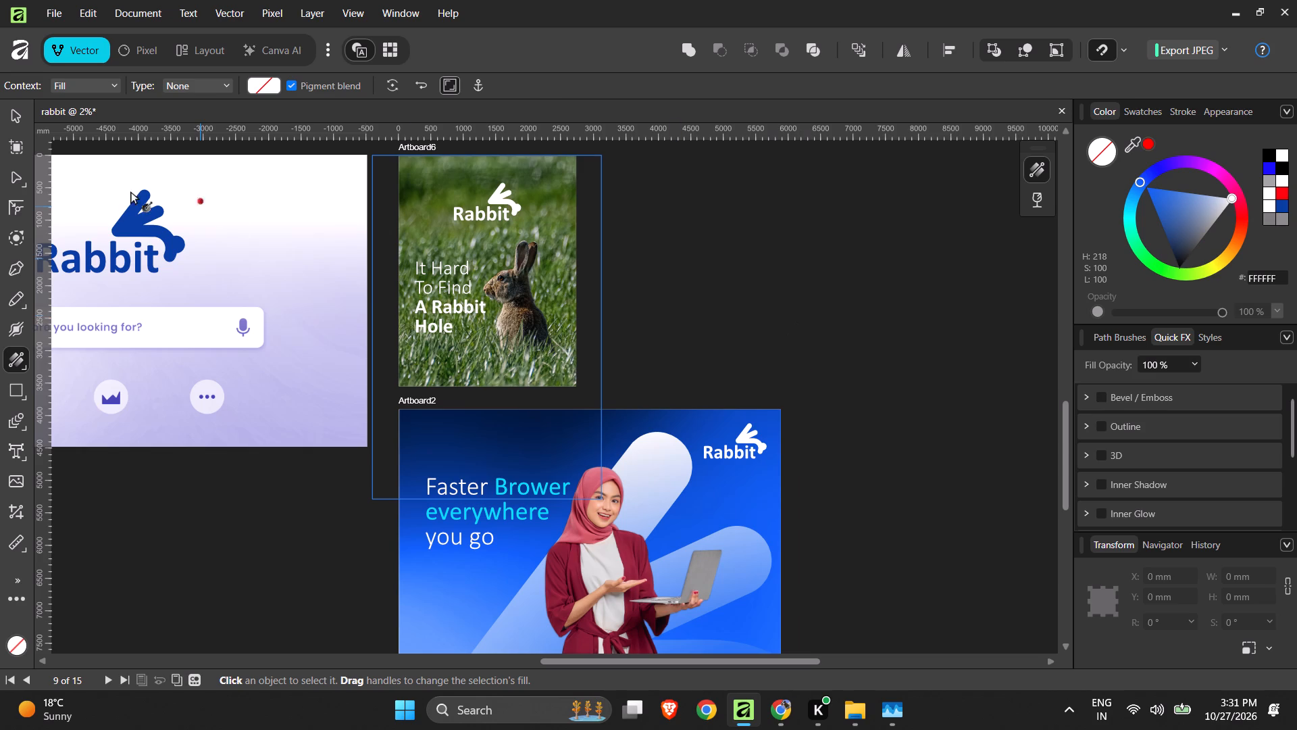
Deselect the rabbit photo and examine the grass poster alongside the neighbouring artboards.
click(14, 108)
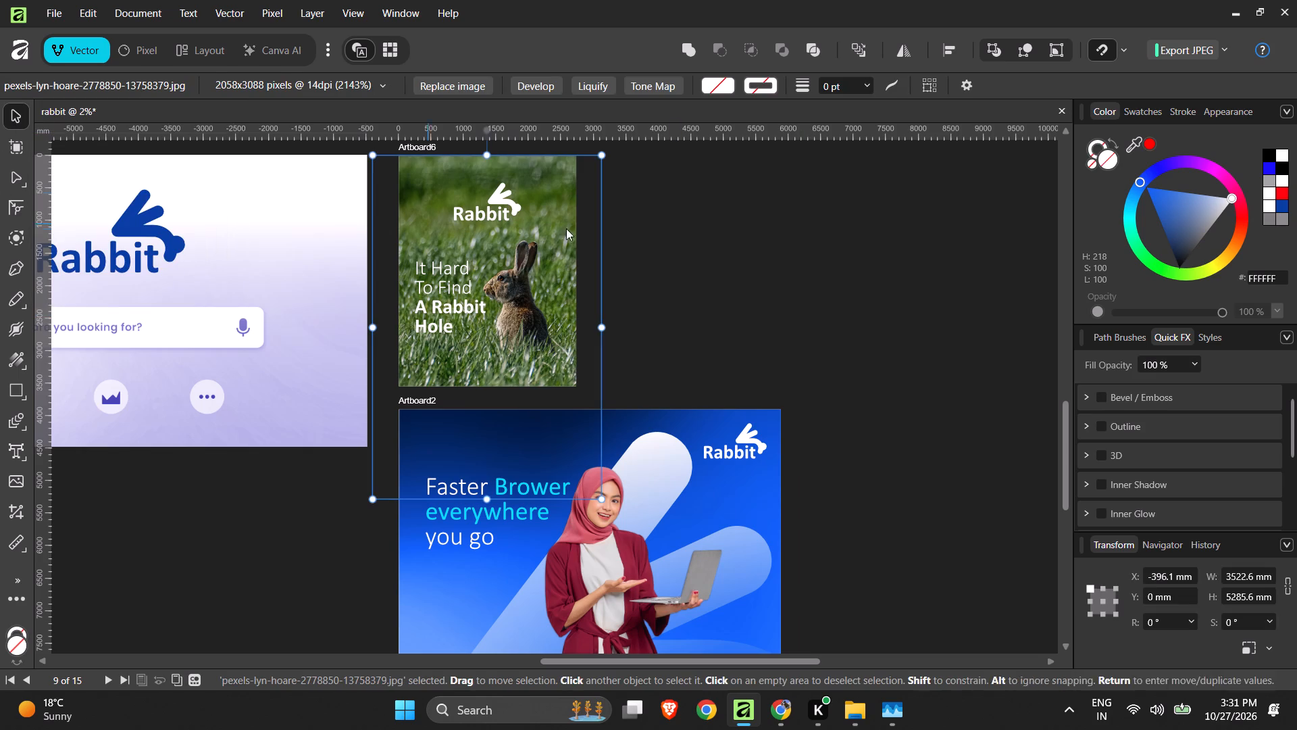
click(765, 228)
ctrl+scroll(771, 239, down, 2)
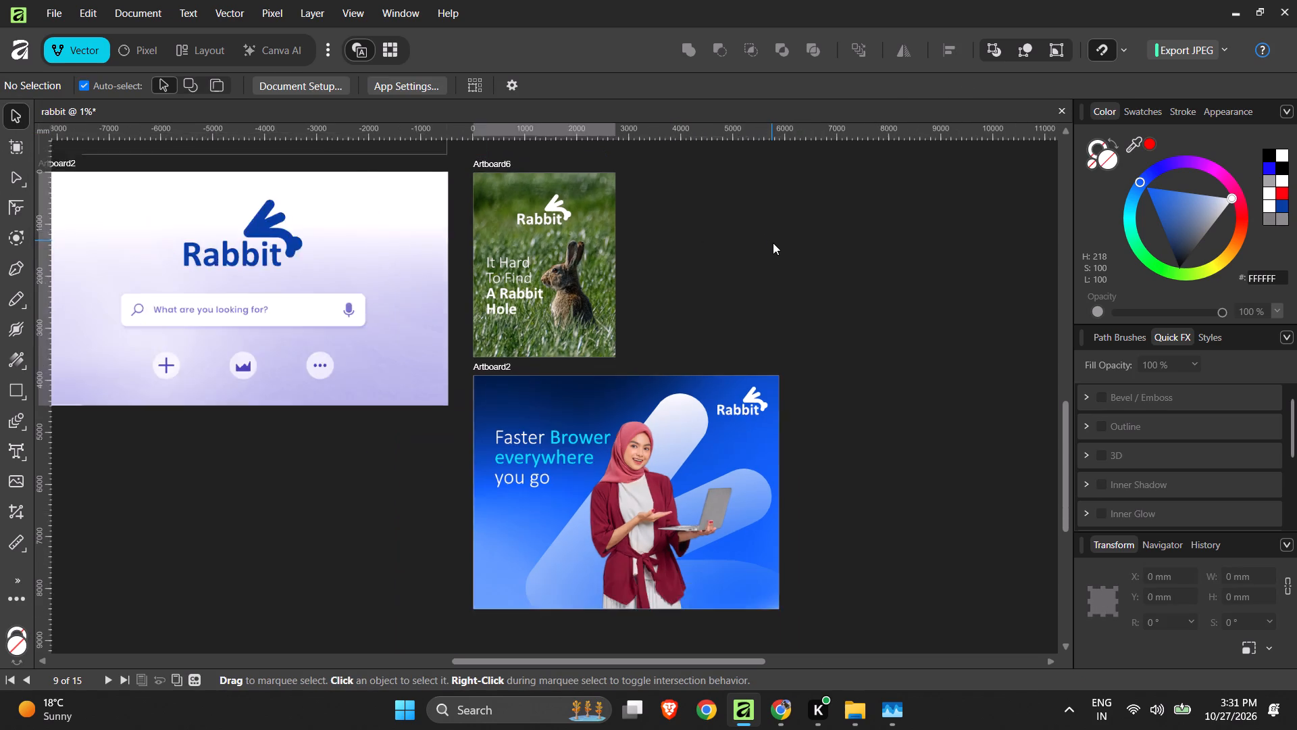
ctrl+scroll(770, 255, down, 2)
ctrl+scroll(642, 196, up, 4)
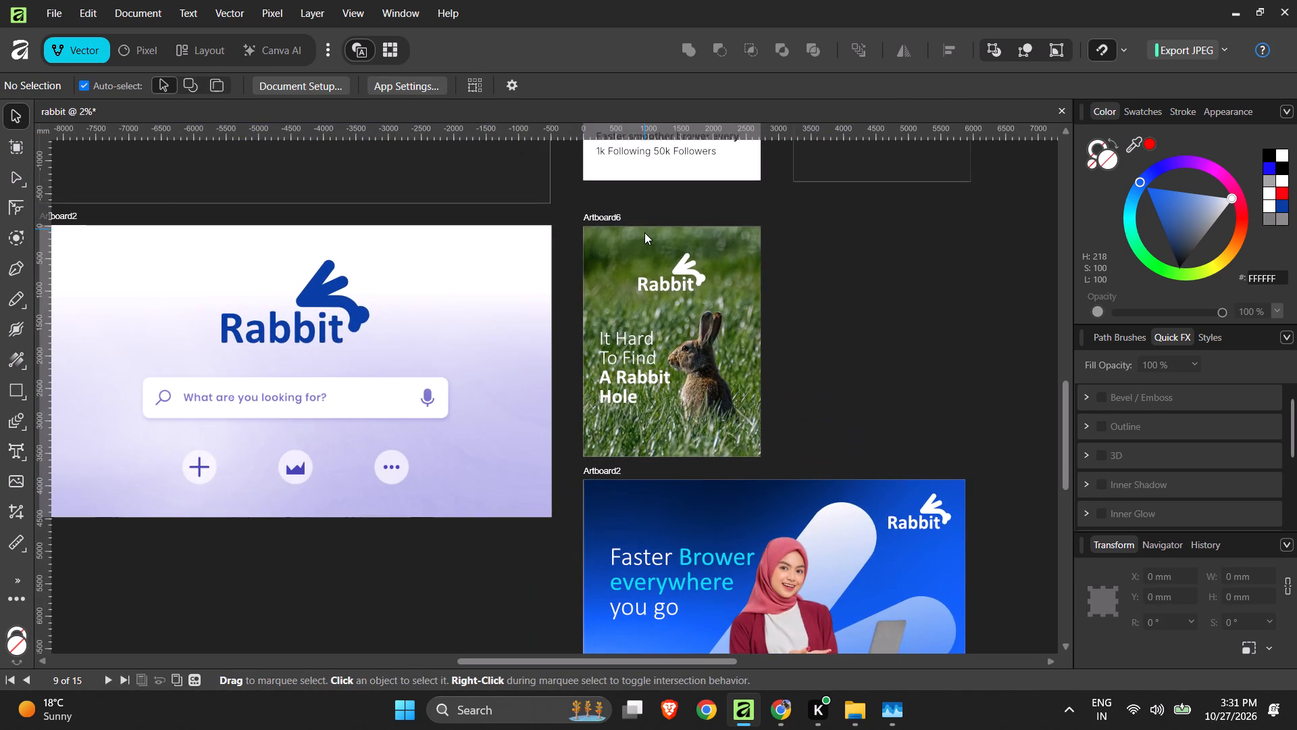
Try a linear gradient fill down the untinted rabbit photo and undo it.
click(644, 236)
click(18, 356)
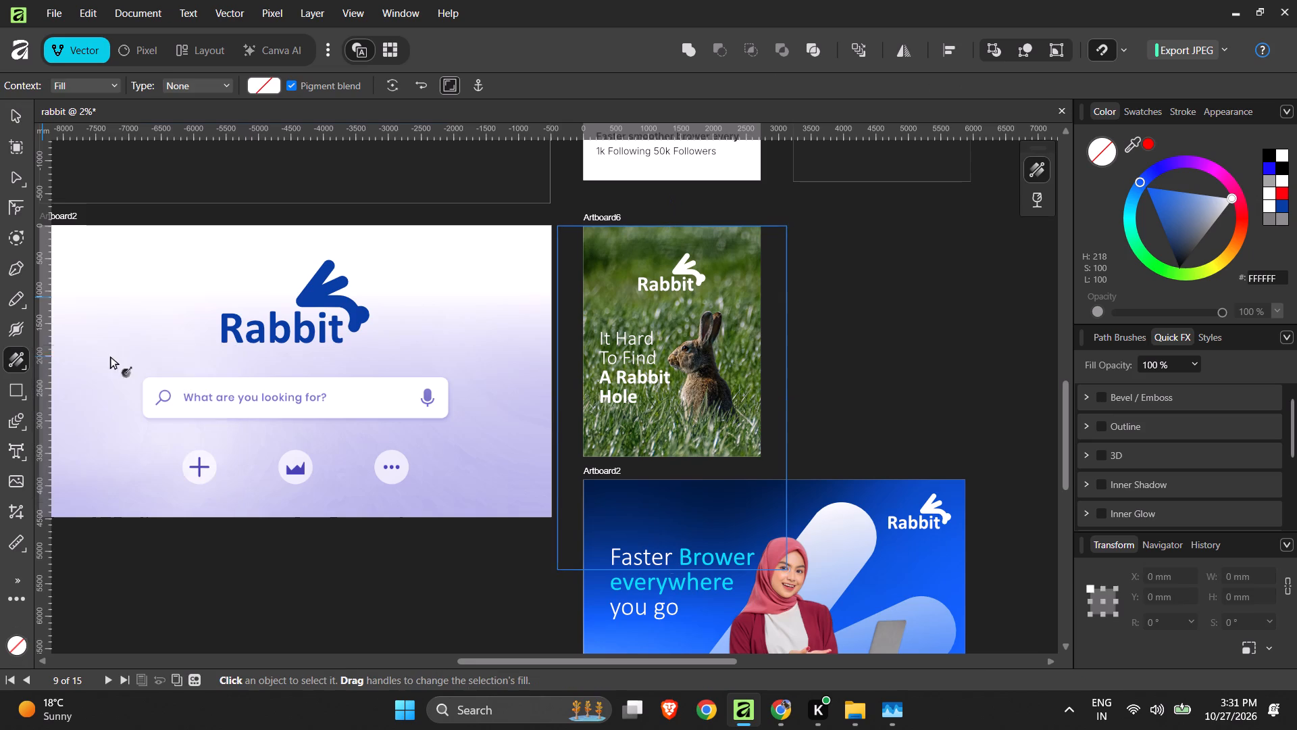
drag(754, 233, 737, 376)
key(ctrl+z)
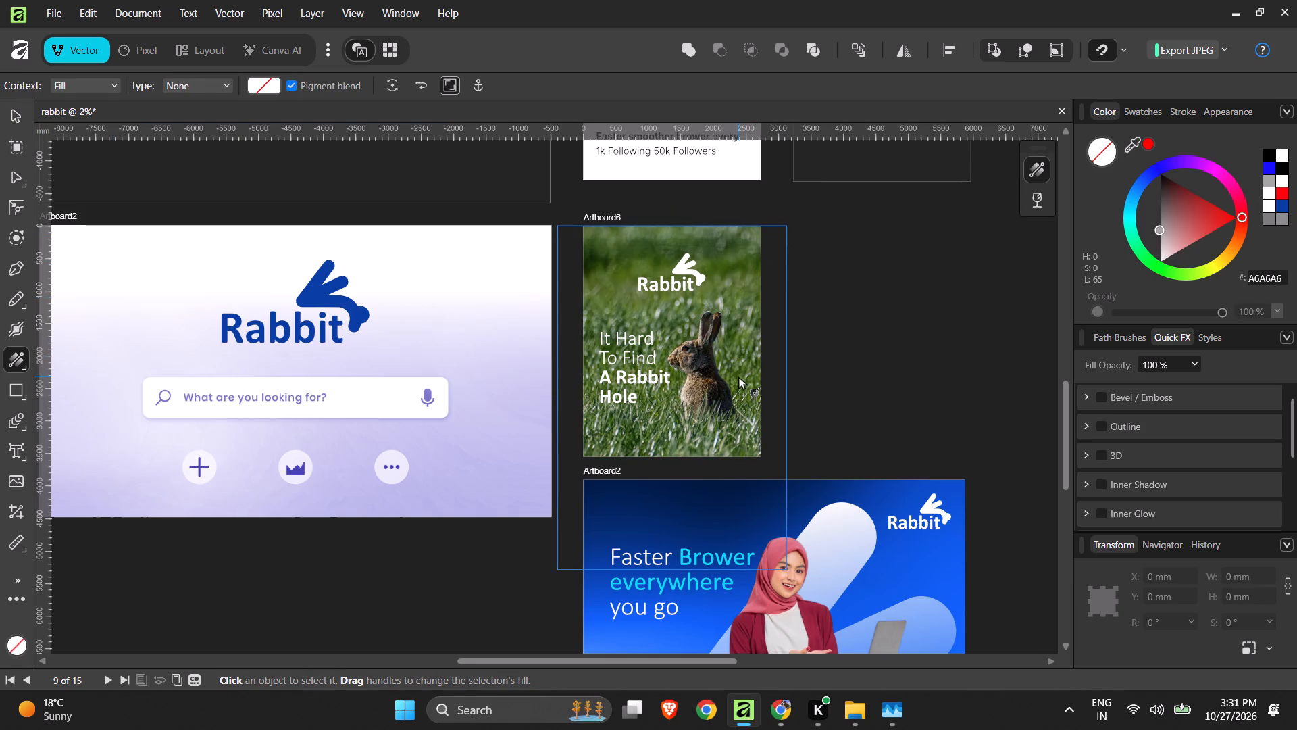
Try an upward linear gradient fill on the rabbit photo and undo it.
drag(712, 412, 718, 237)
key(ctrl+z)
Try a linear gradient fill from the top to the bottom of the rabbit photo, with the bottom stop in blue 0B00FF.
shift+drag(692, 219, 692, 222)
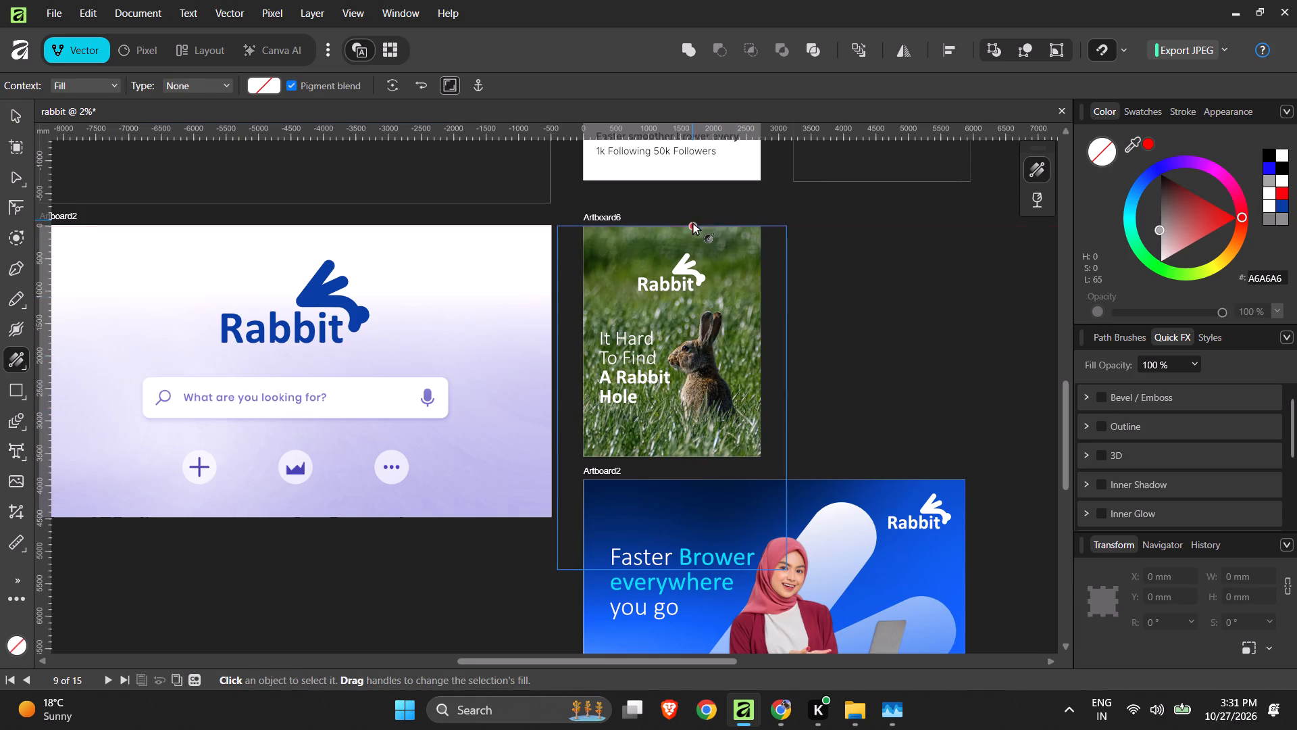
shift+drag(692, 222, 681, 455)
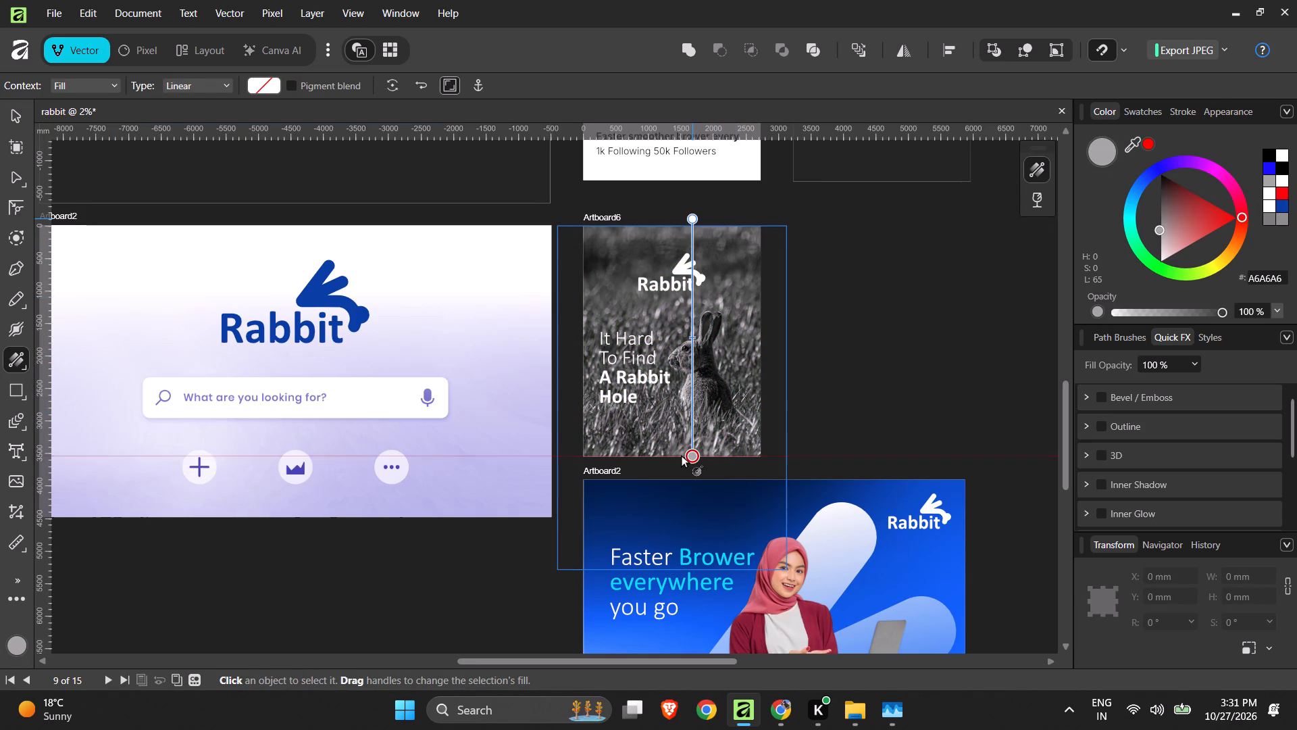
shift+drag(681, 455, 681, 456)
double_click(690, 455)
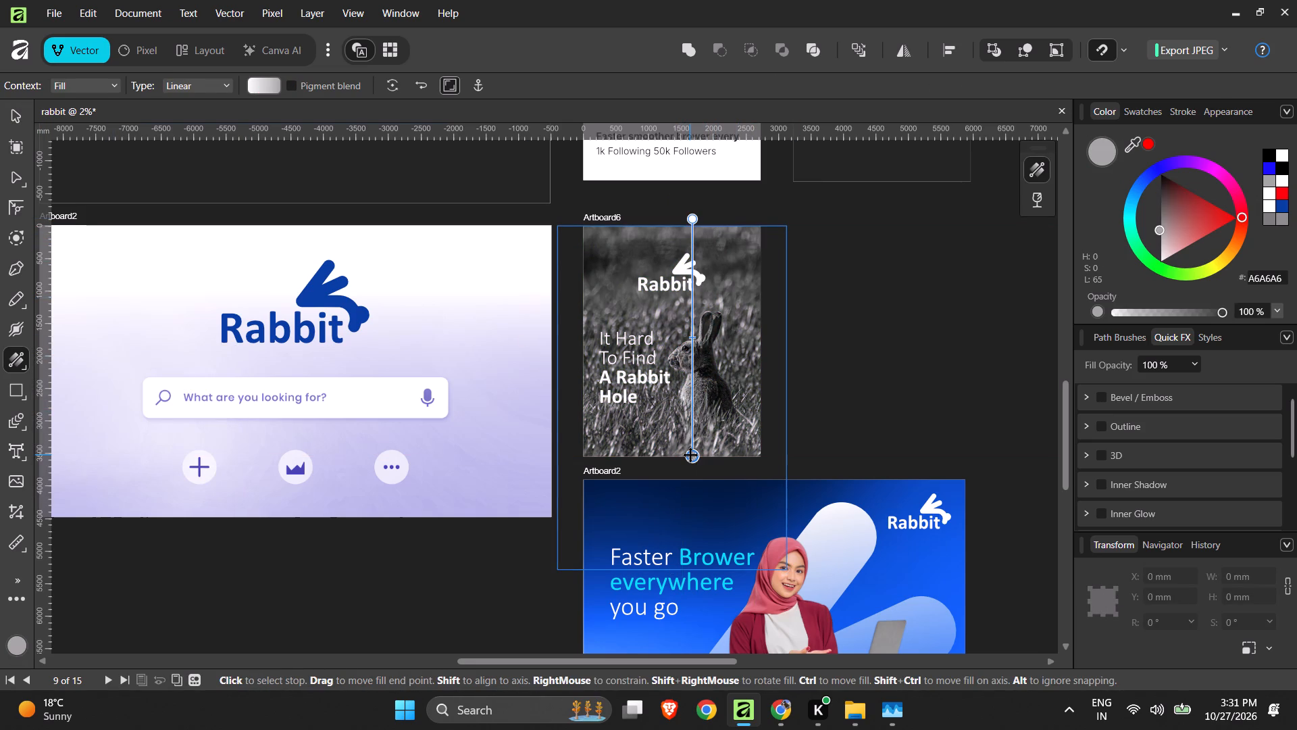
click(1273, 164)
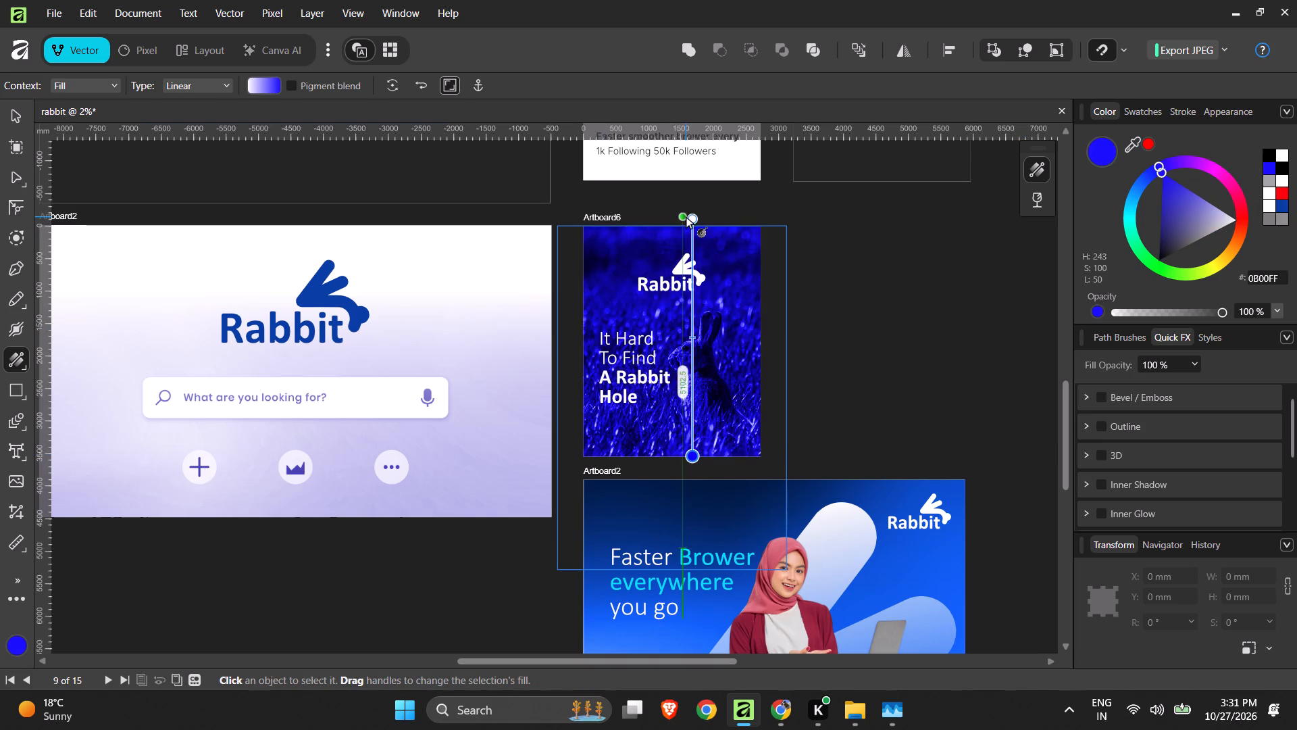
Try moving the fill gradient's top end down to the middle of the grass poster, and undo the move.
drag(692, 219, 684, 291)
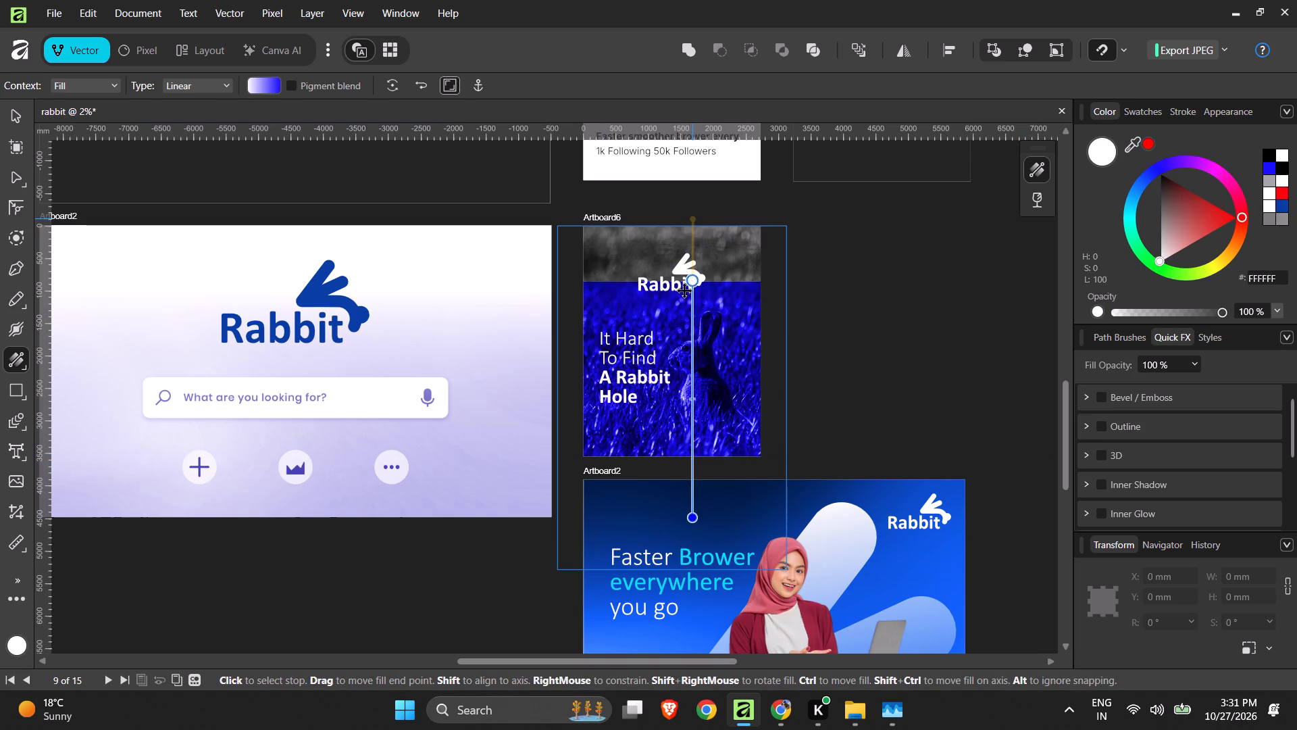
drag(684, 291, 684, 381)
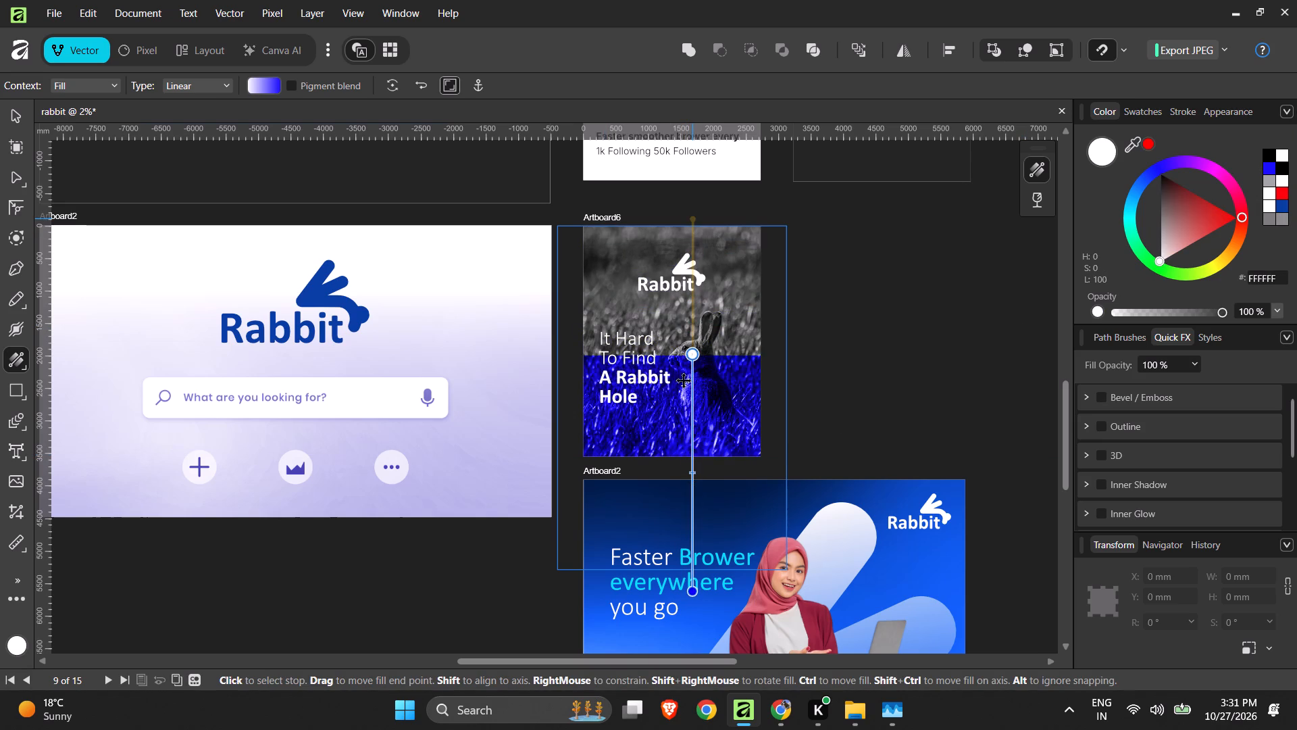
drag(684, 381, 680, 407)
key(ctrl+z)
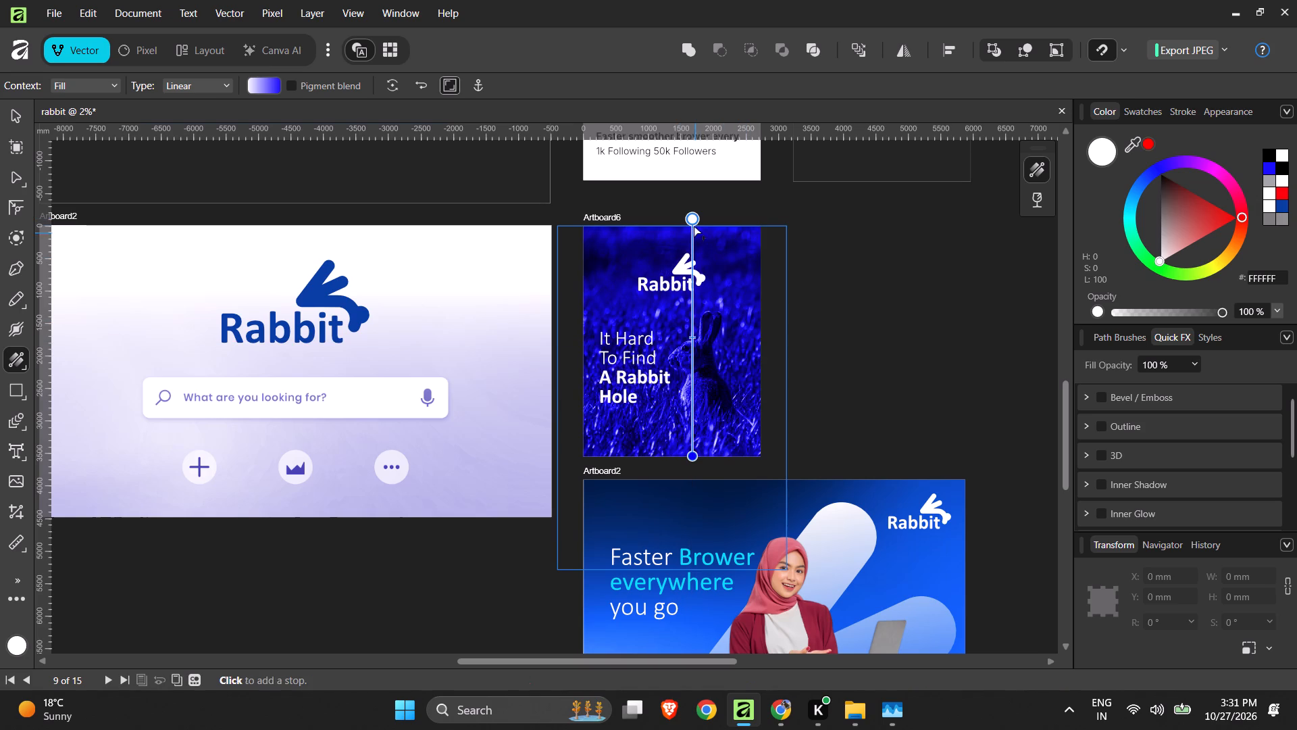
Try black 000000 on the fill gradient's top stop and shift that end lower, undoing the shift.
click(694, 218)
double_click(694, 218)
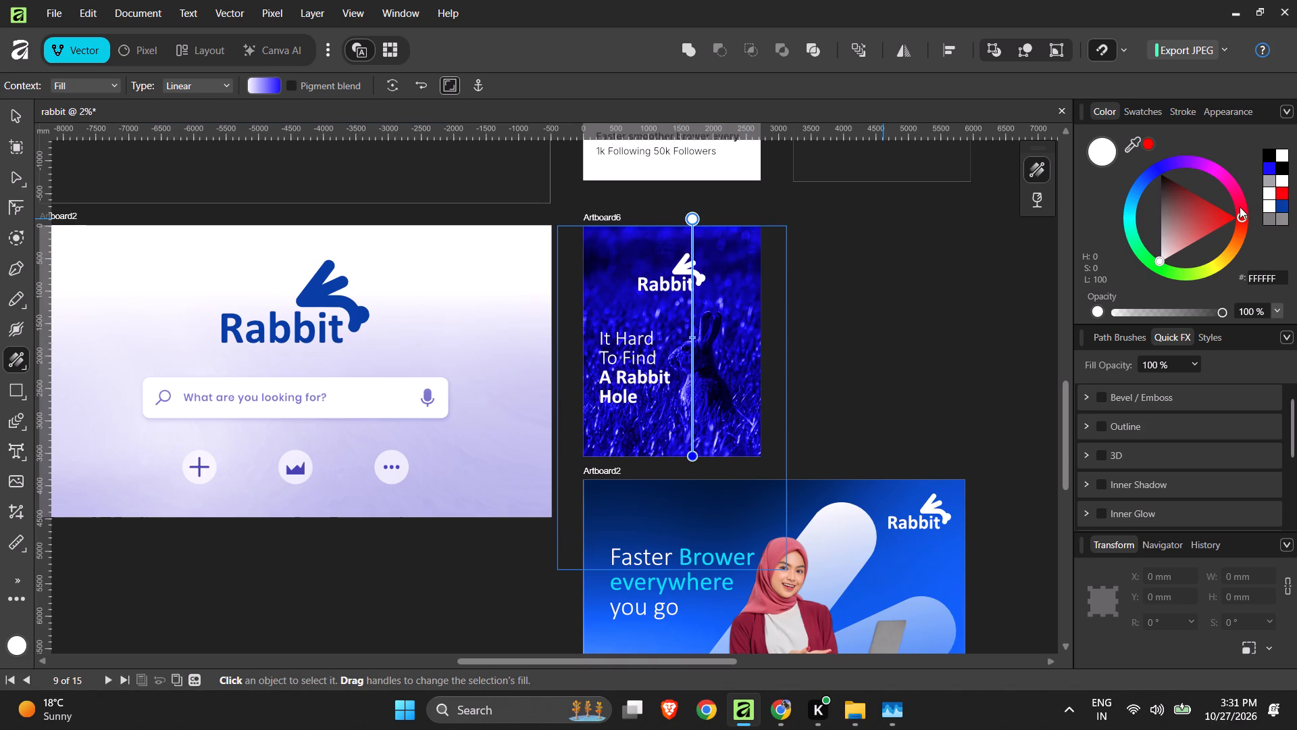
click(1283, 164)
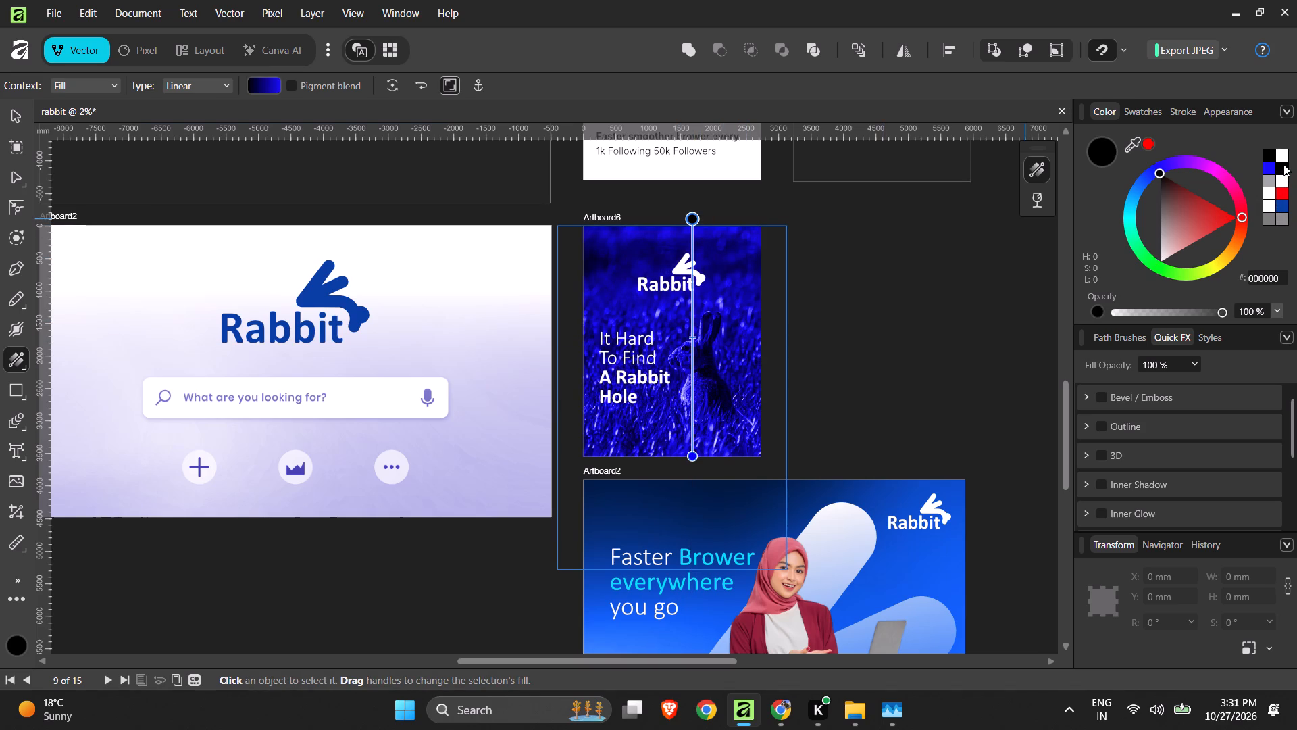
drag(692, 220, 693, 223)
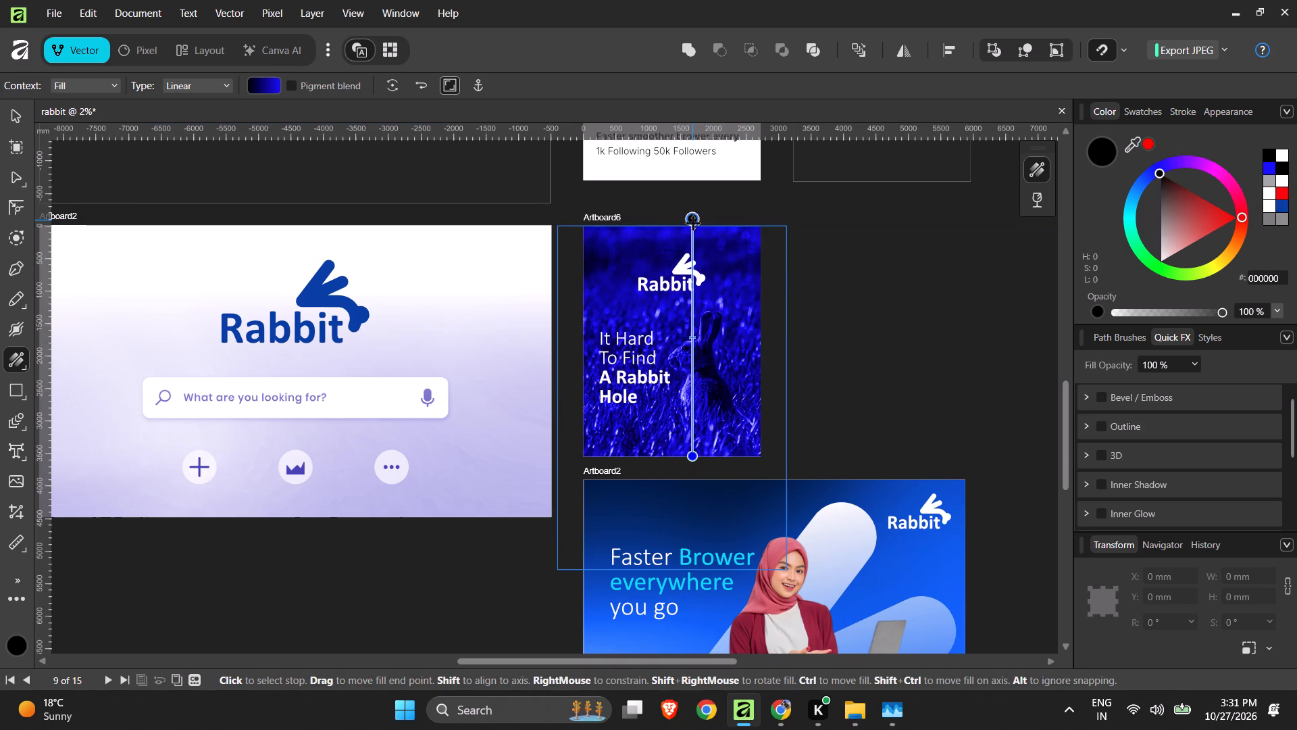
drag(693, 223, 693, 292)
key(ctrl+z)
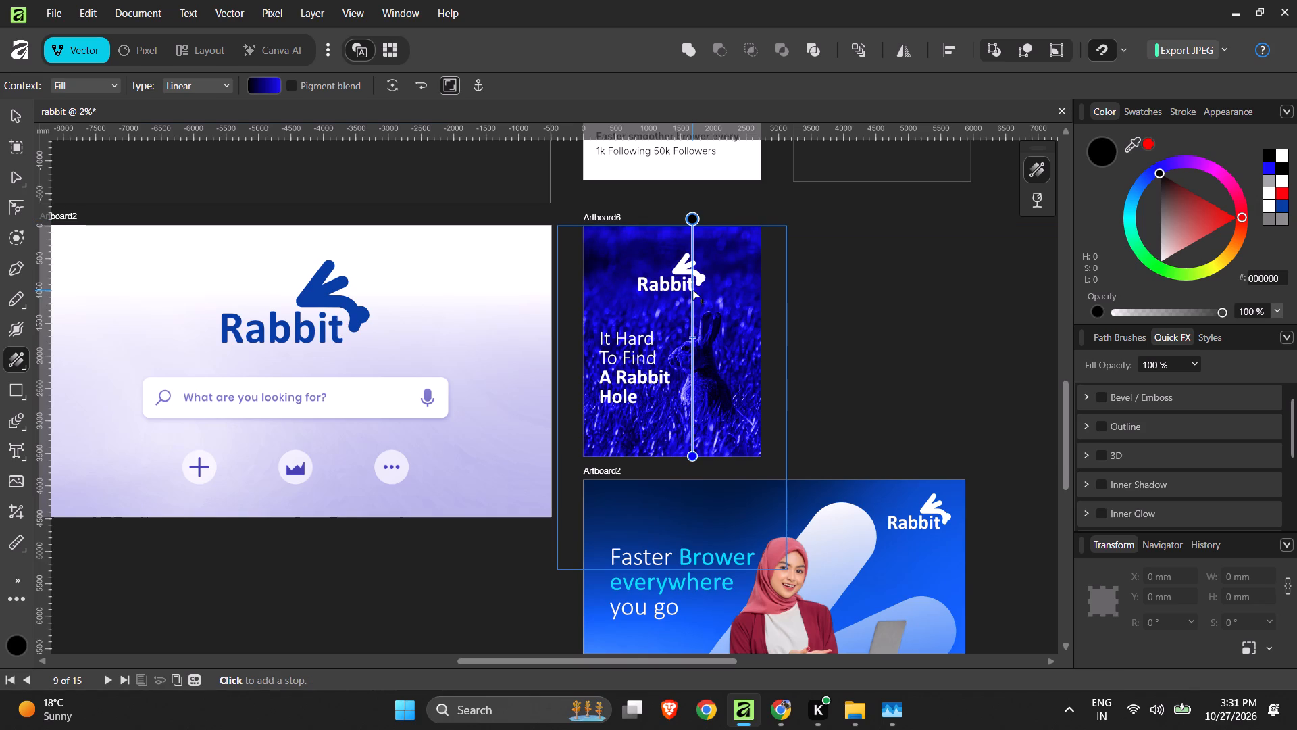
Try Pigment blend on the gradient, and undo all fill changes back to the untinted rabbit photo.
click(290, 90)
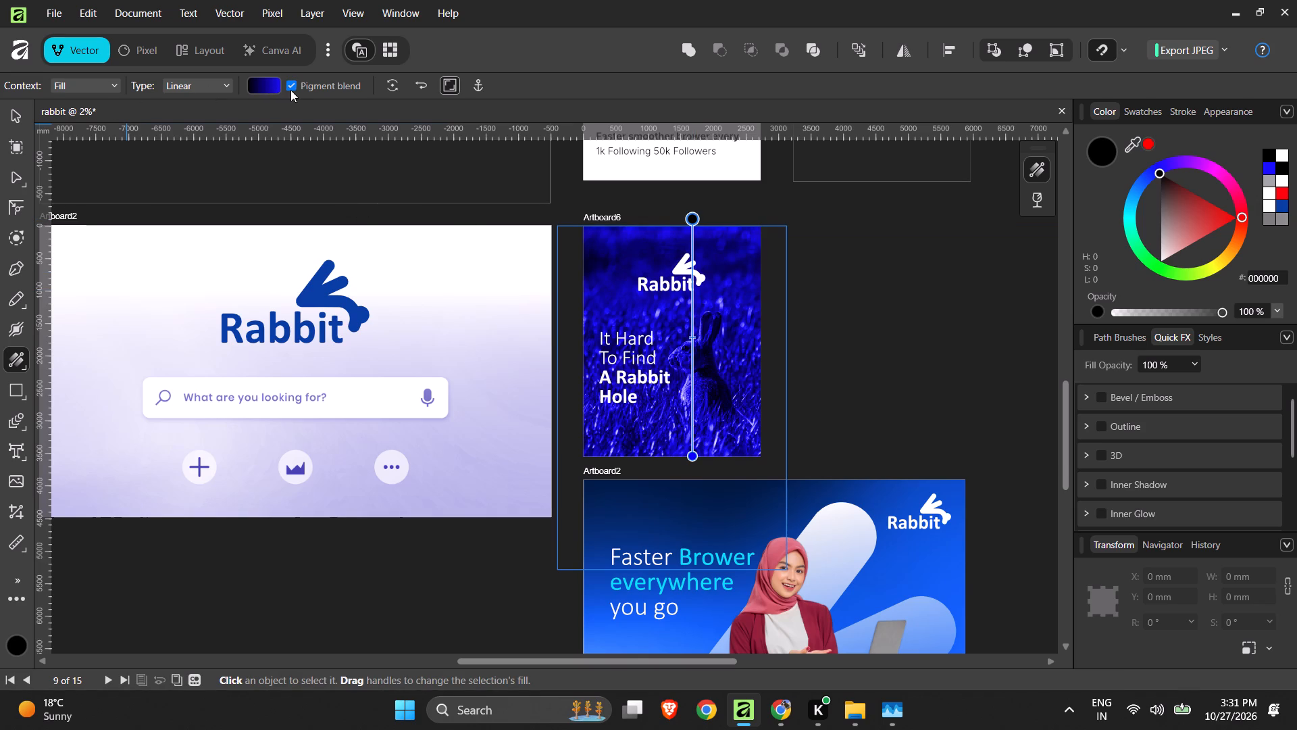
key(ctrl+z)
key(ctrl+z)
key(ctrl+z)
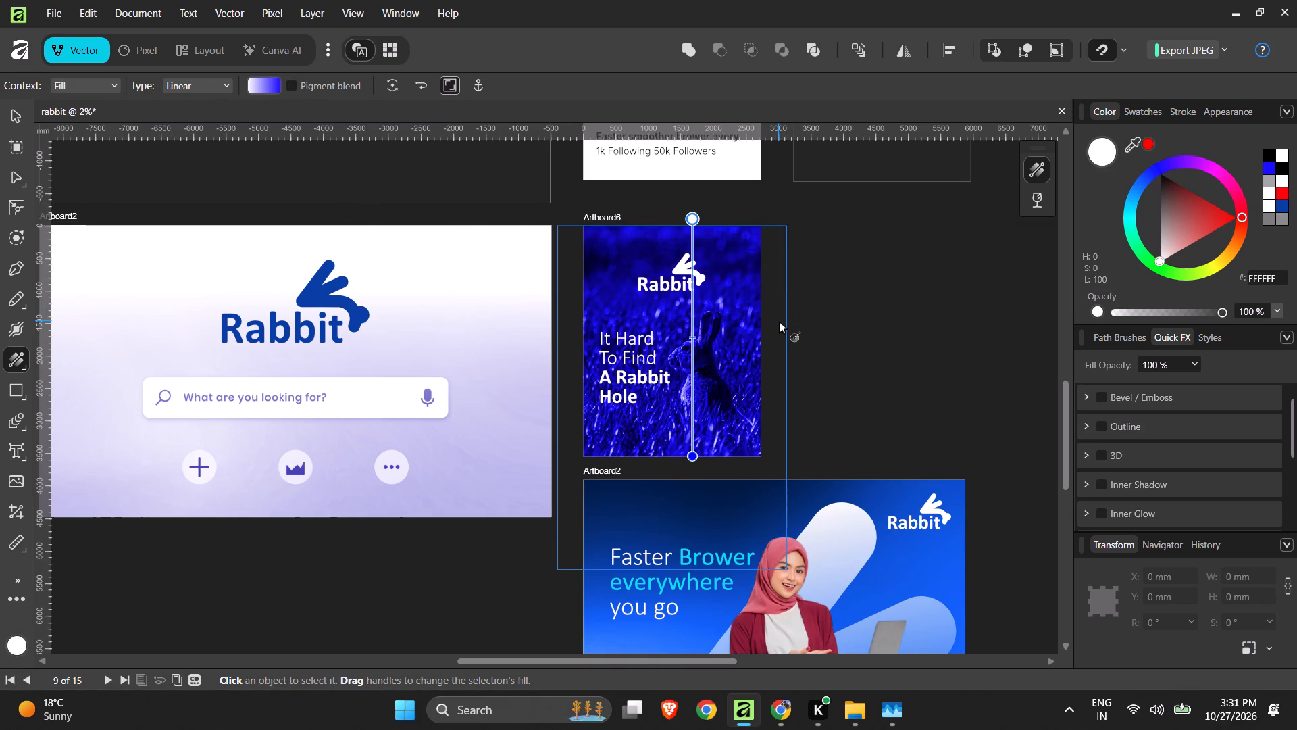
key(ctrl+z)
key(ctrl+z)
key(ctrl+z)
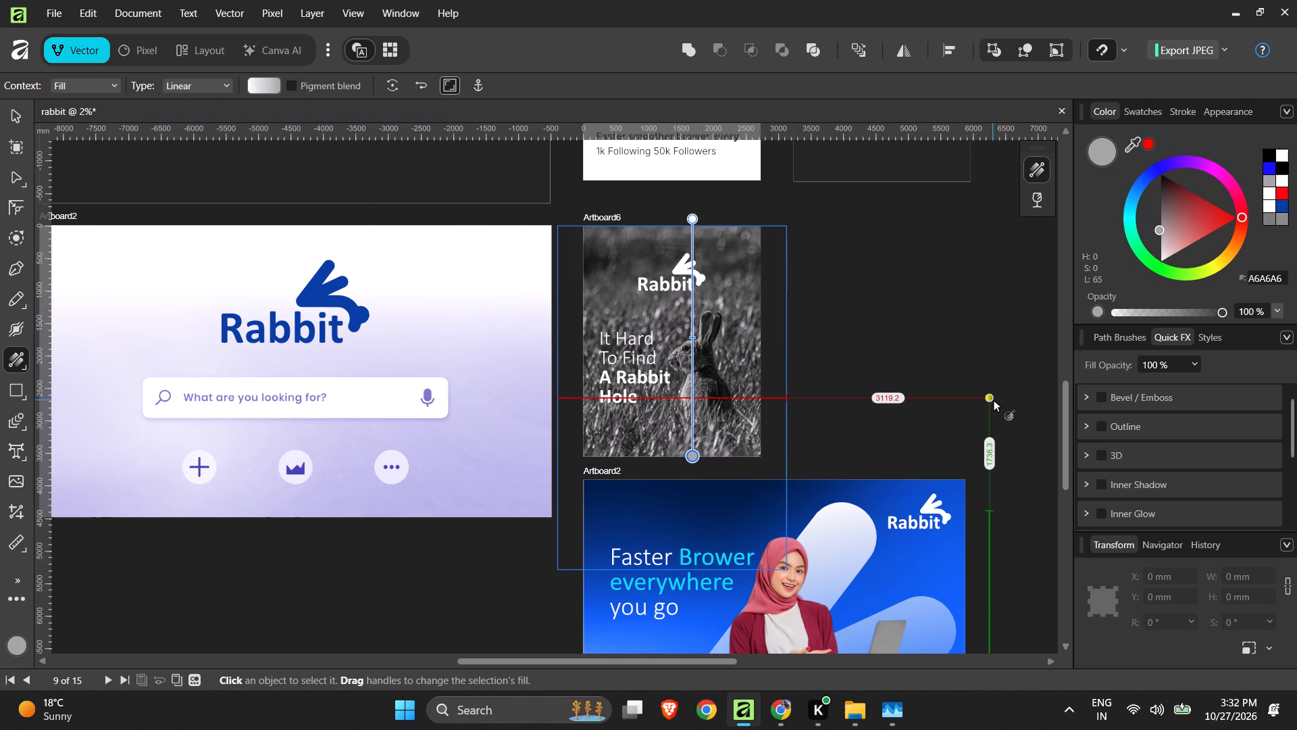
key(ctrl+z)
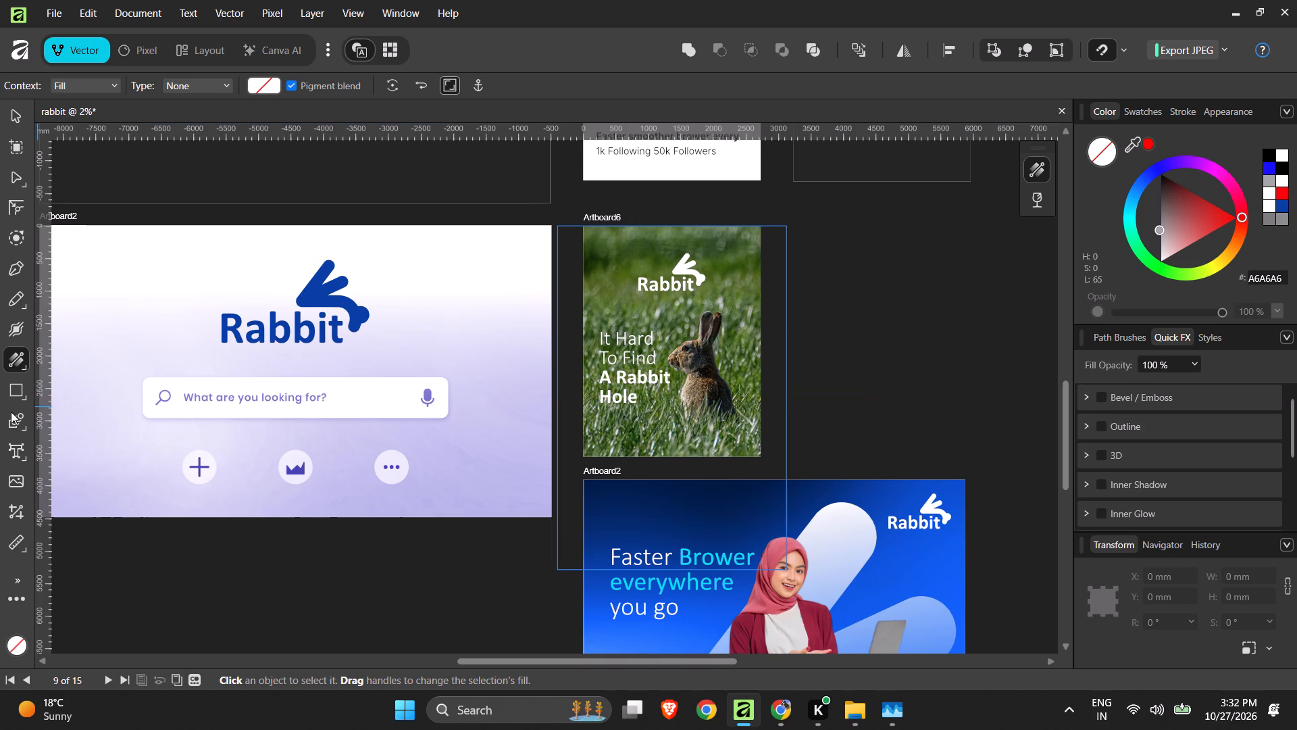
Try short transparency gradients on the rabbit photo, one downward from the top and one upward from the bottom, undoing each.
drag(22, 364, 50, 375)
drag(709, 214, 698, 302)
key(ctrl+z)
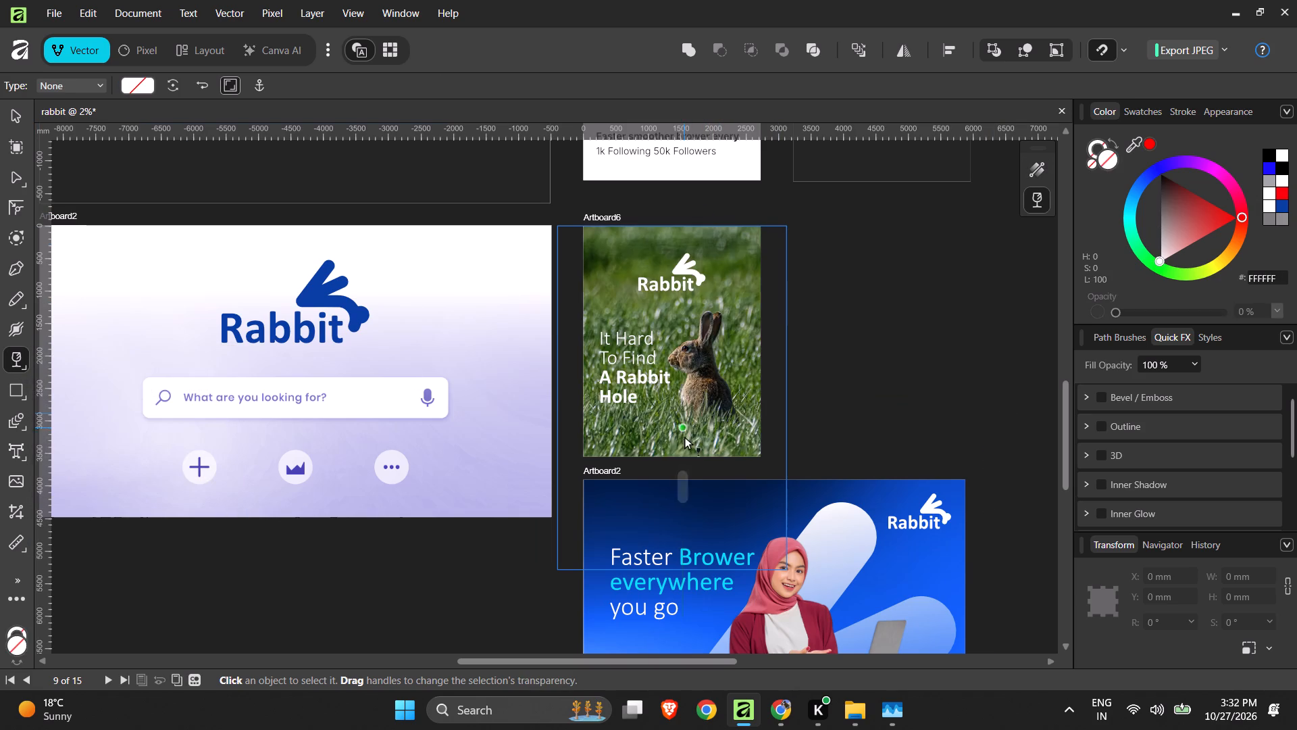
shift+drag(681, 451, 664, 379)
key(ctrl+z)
Apply a linear transparency gradient to the rabbit photo, running from the grass poster's bottom edge up to its top edge.
shift+drag(668, 460, 671, 374)
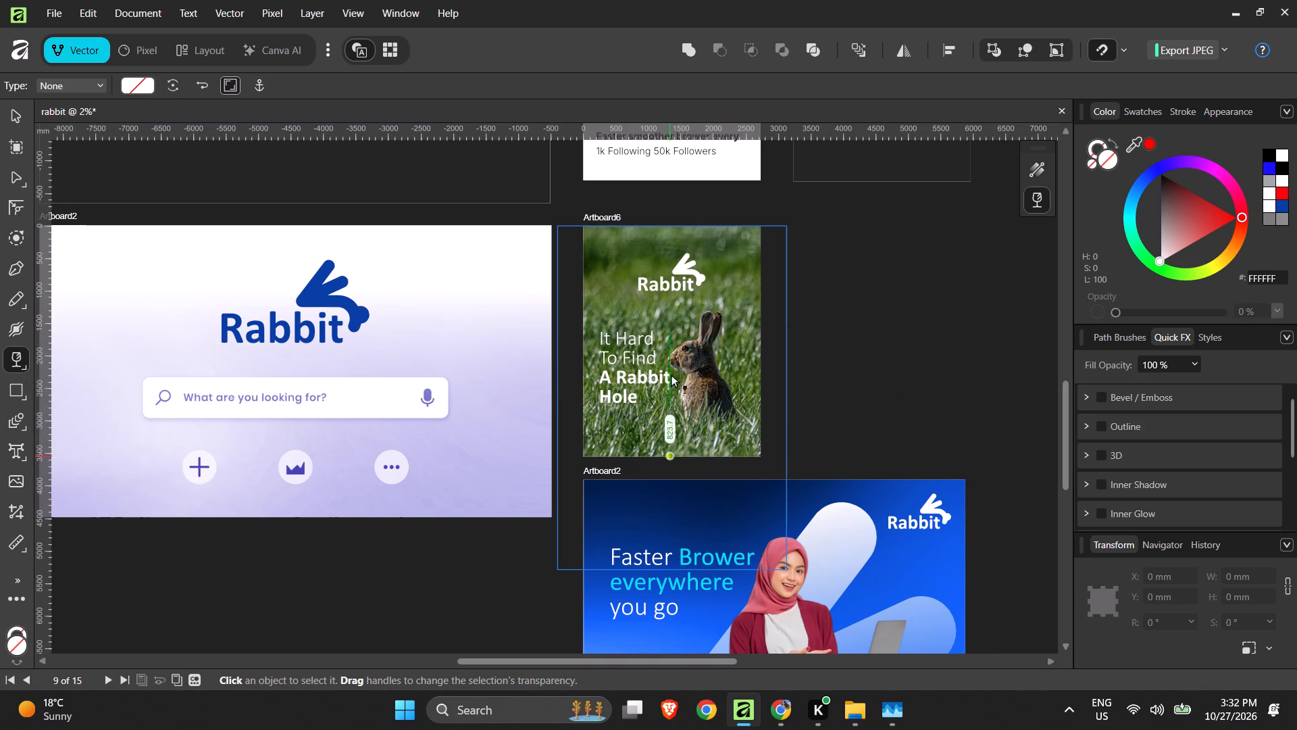
shift+drag(671, 374, 681, 227)
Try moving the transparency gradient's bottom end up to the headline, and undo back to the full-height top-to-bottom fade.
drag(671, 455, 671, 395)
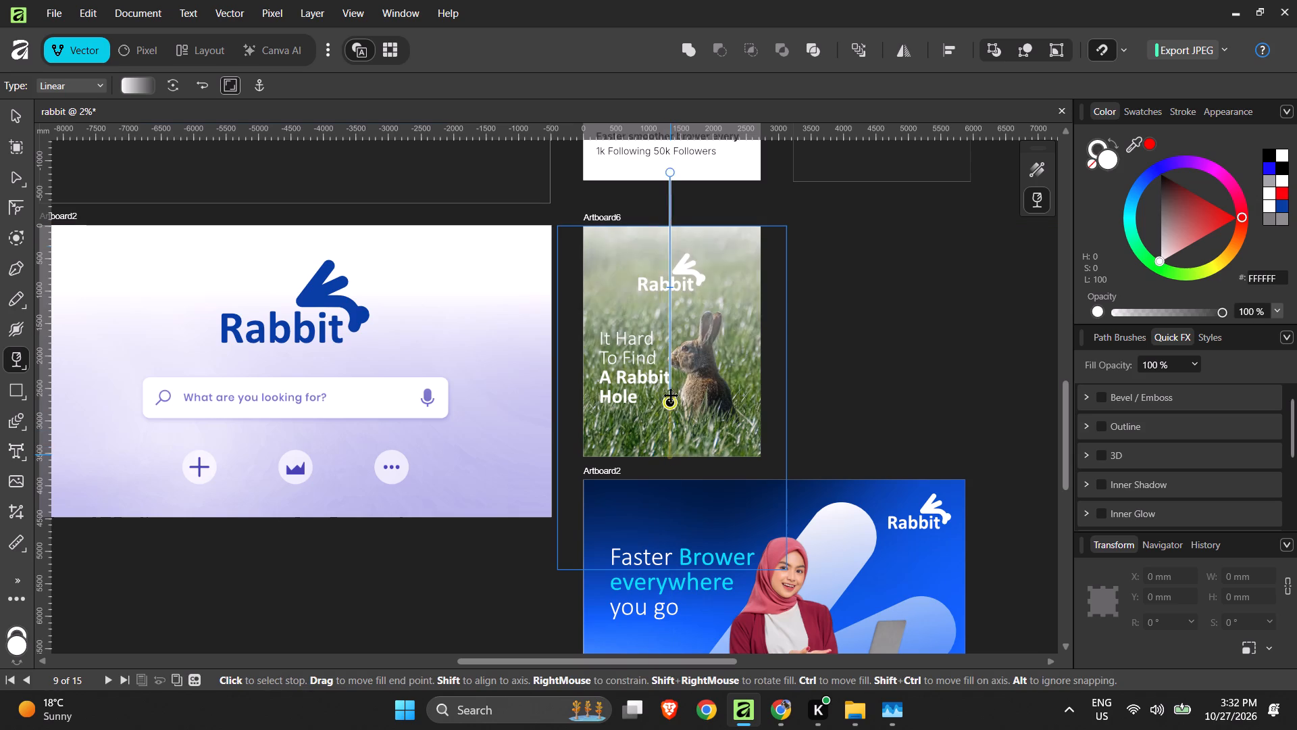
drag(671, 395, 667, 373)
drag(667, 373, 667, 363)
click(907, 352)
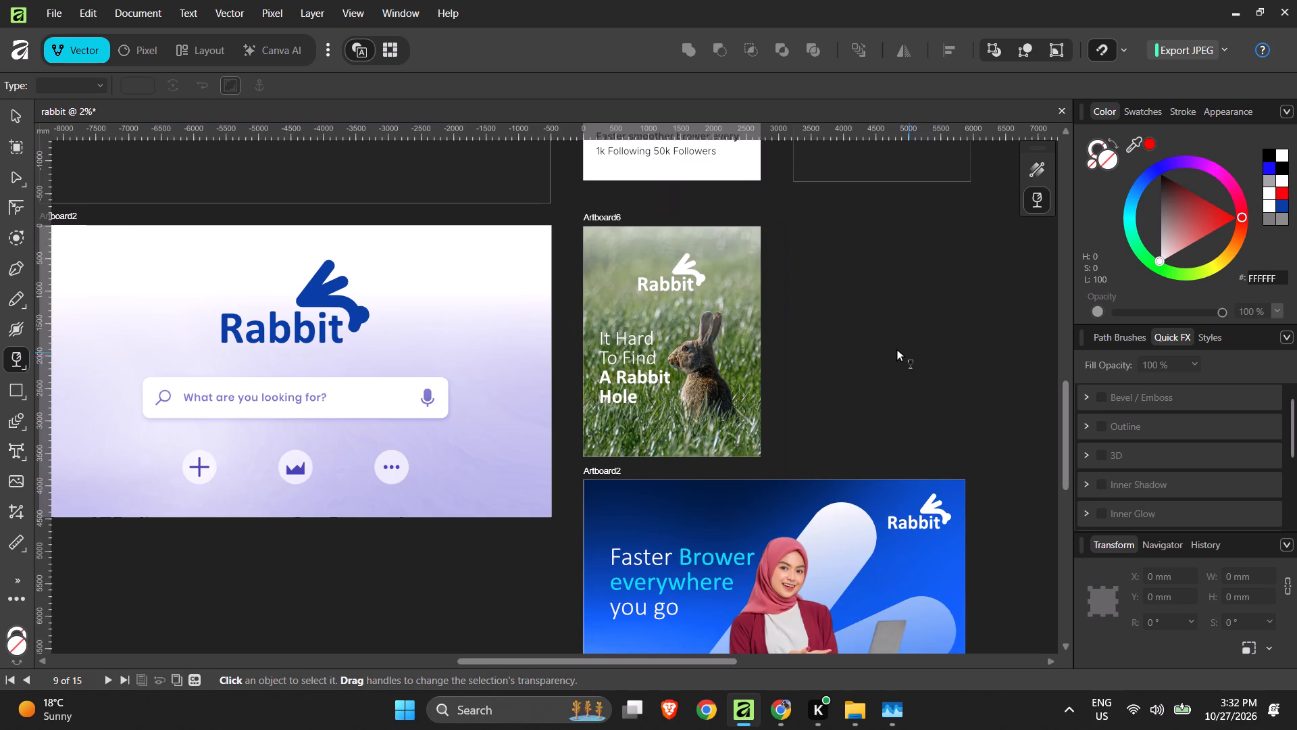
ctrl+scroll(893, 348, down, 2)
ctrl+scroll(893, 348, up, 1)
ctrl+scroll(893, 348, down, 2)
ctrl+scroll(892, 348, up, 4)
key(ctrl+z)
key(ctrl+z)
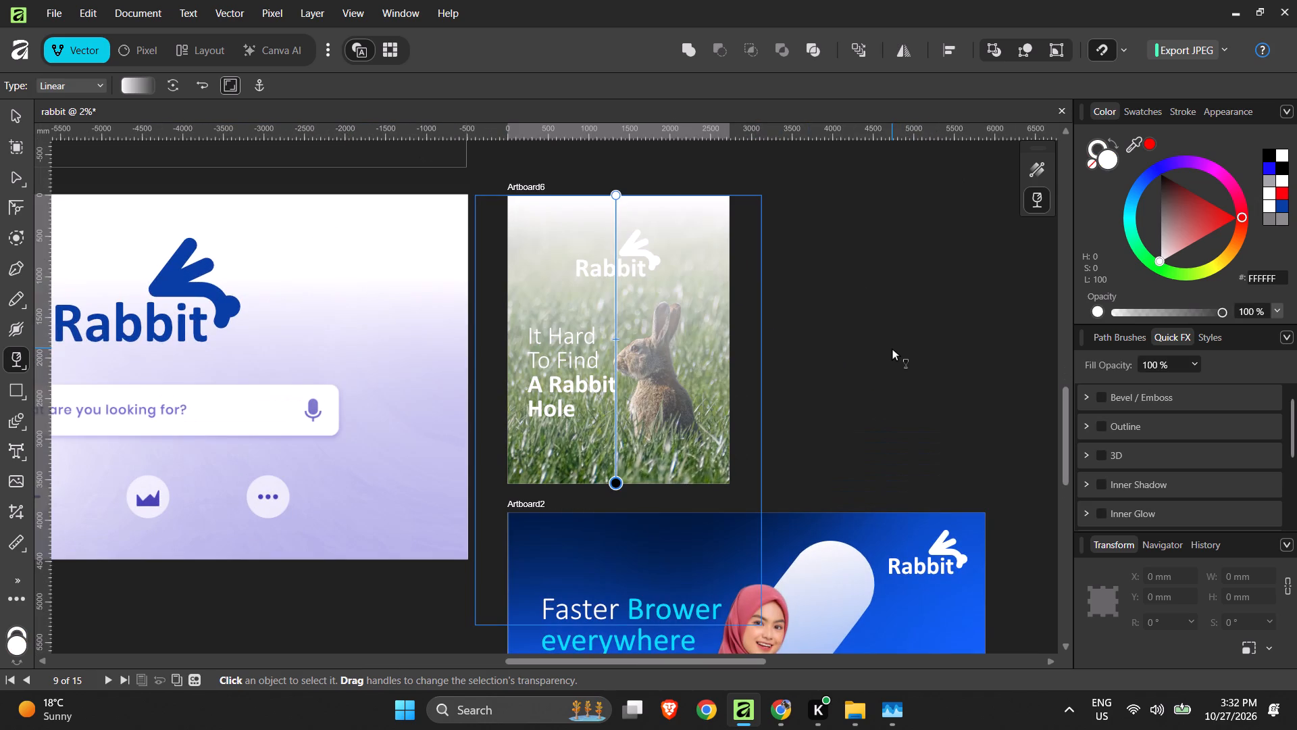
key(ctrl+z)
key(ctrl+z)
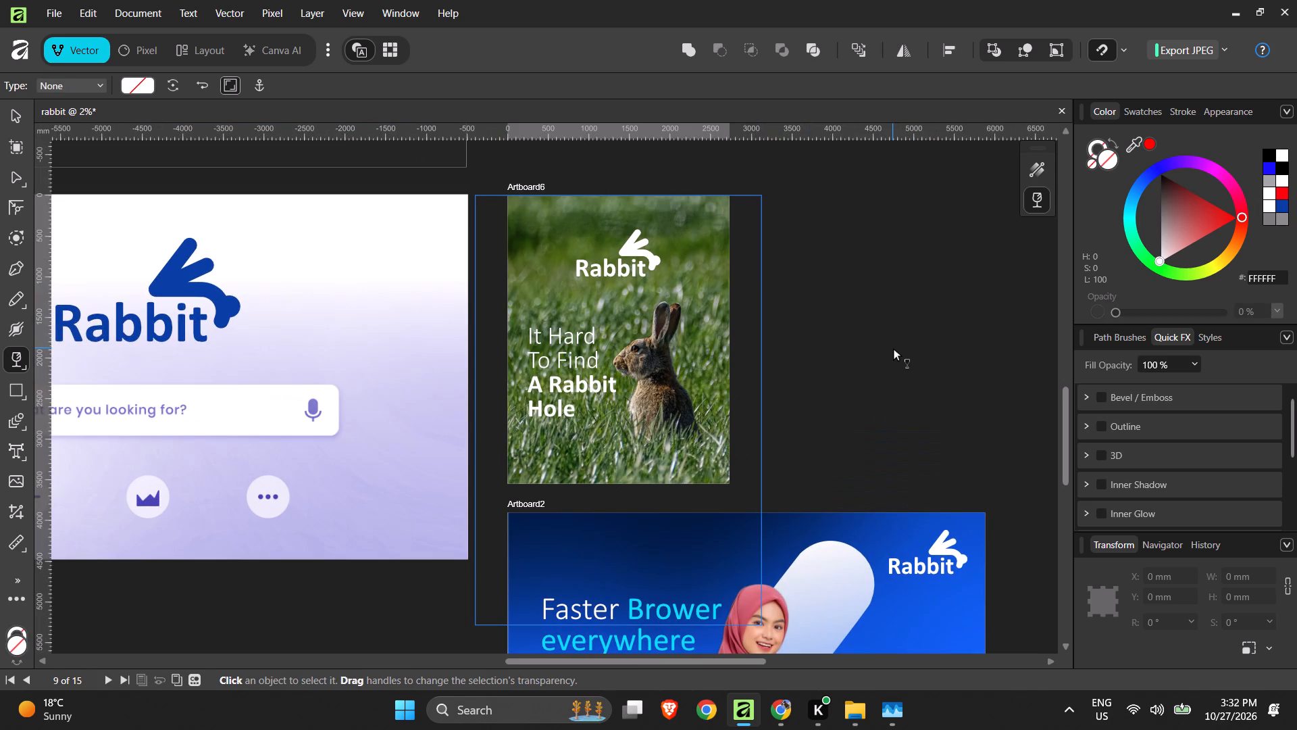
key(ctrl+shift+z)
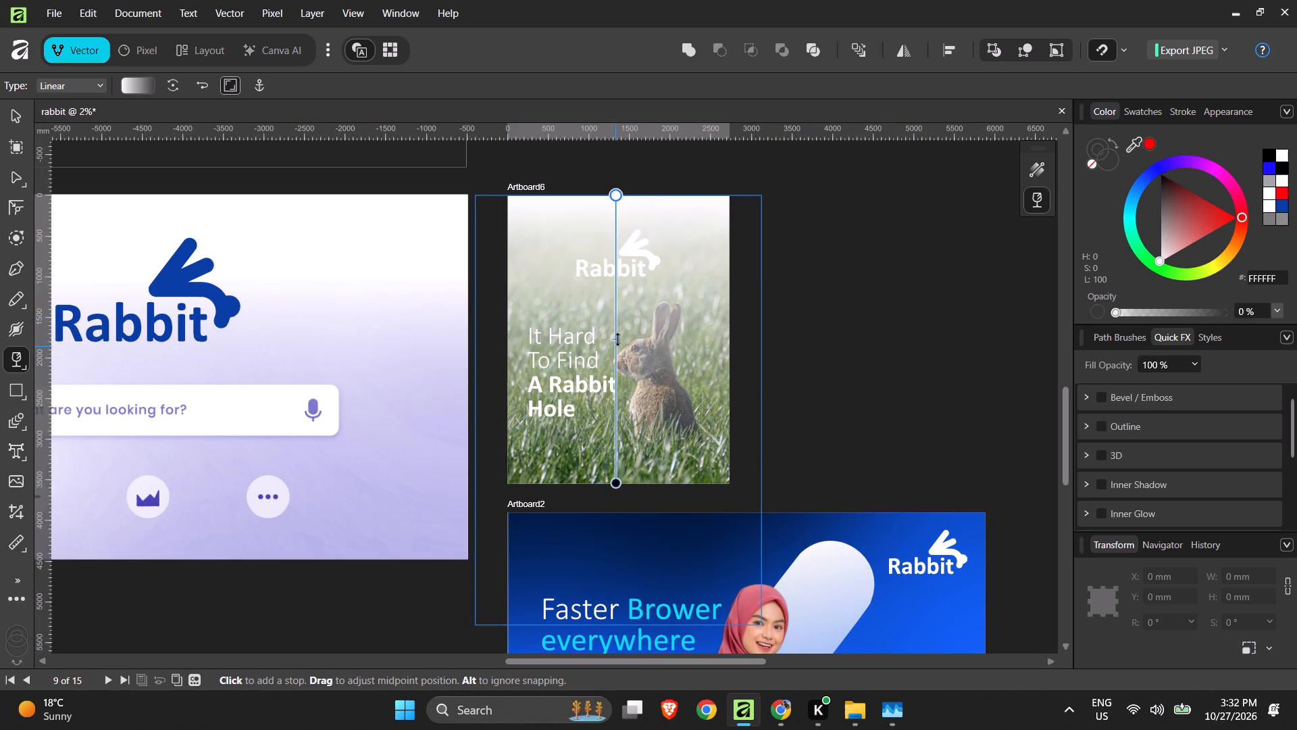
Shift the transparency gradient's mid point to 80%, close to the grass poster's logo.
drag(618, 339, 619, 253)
Try the blue 0B00FF swatch on the transparency gradient's top stop, and replace it with blue 013EA5.
double_click(614, 195)
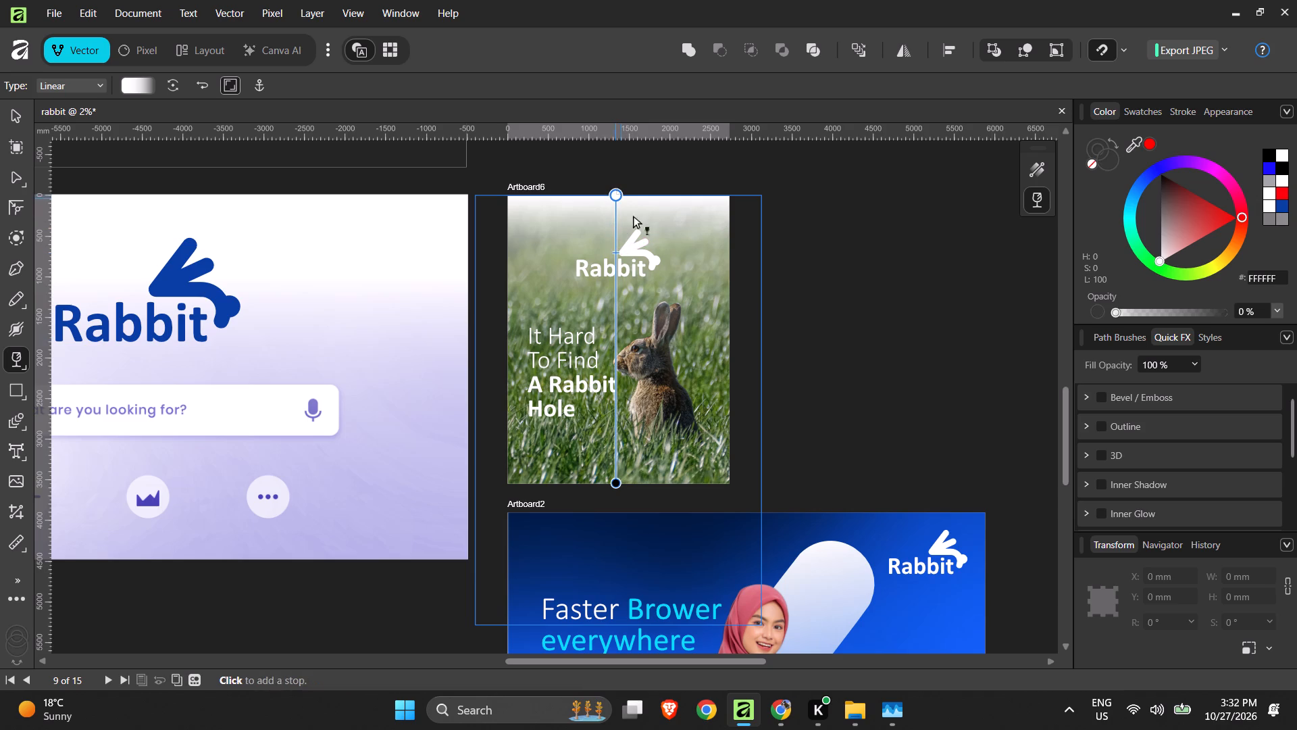
click(1269, 168)
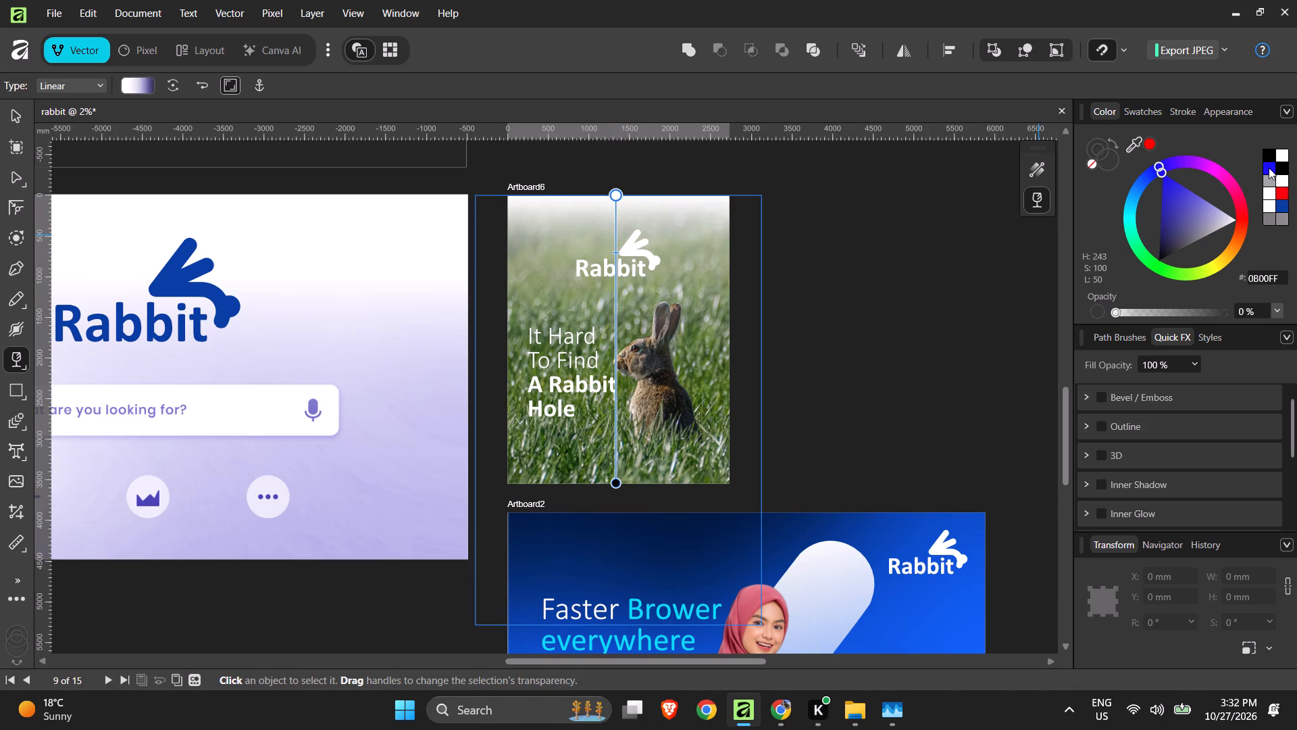
click(1281, 201)
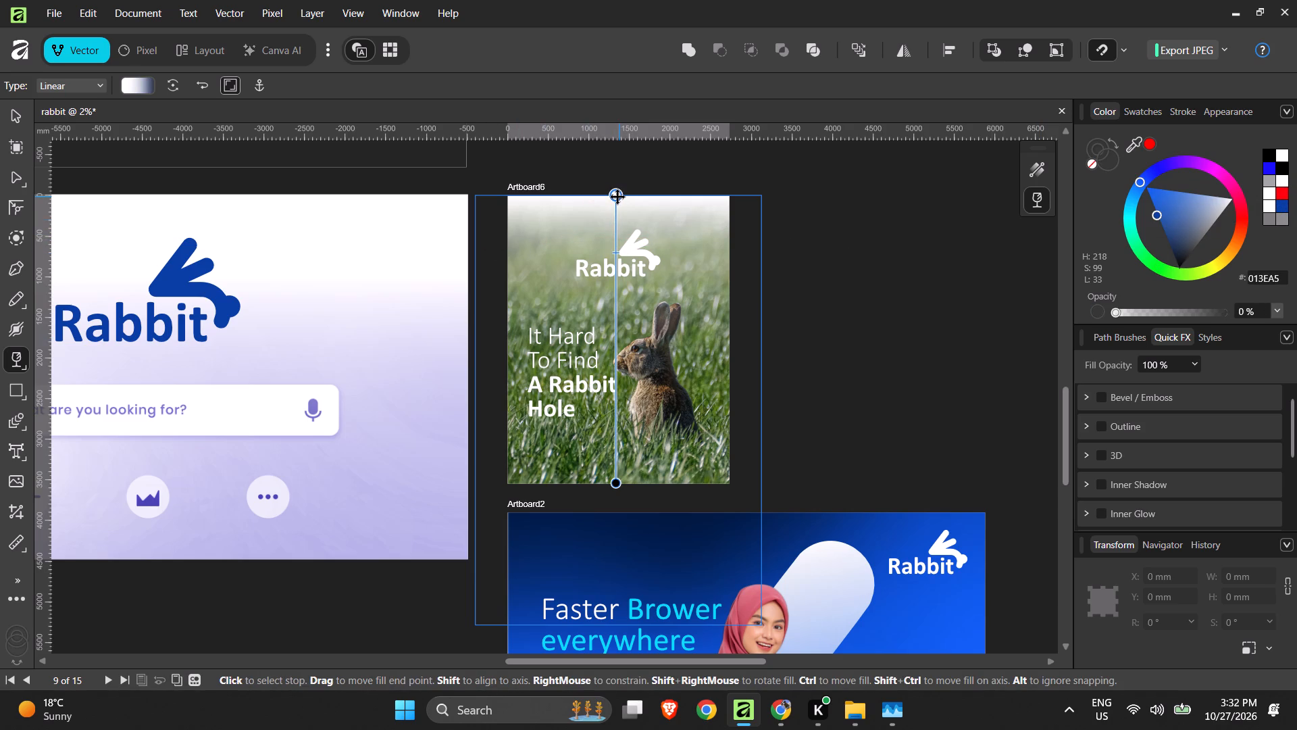
double_click(616, 197)
double_click(616, 197)
Open the transparency gradient's settings and set its mid point to 46%, testing 50% and 27% on the way.
double_click(142, 78)
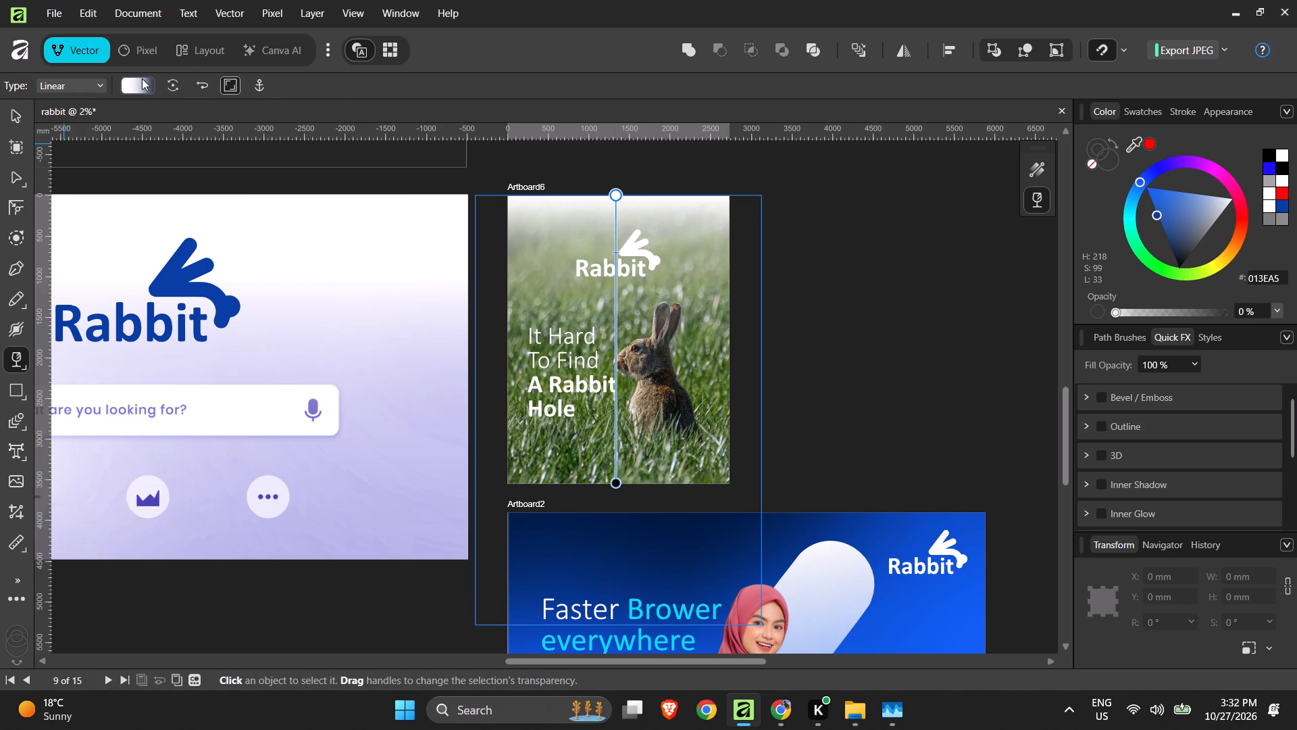
click(142, 78)
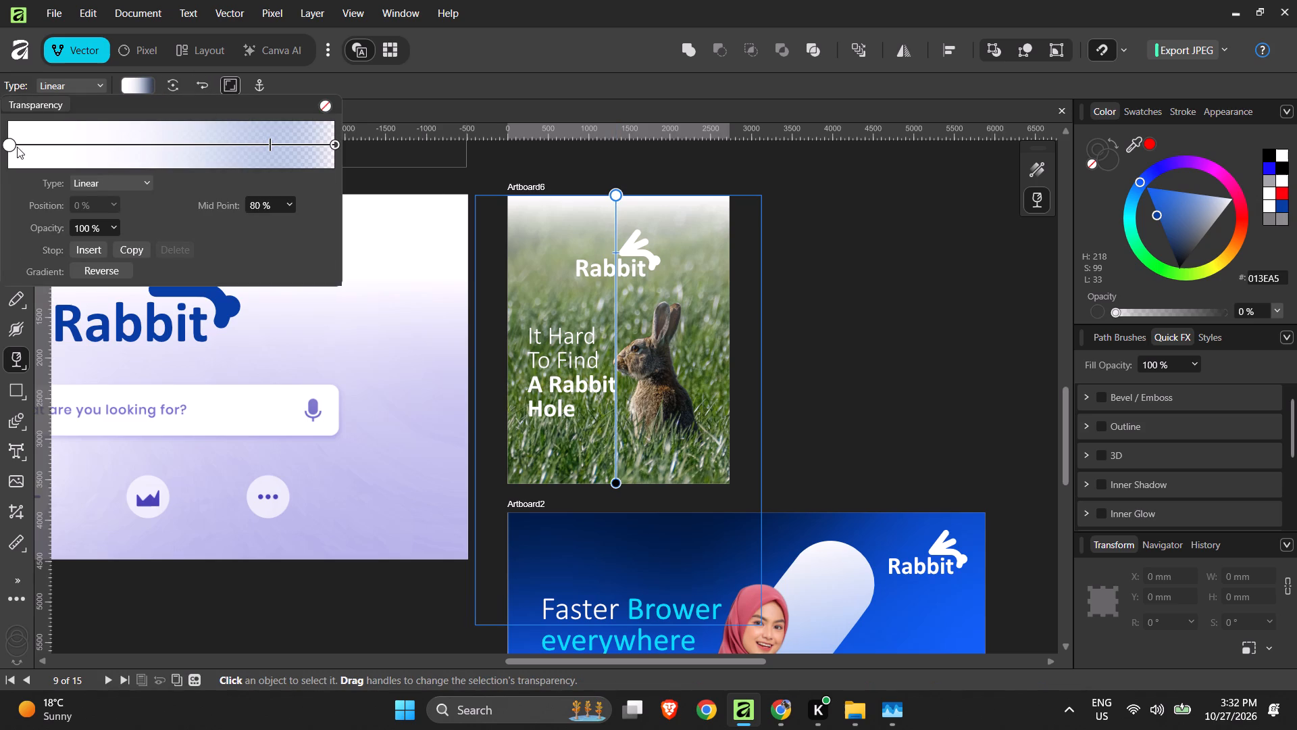
click(8, 145)
double_click(6, 145)
click(6, 145)
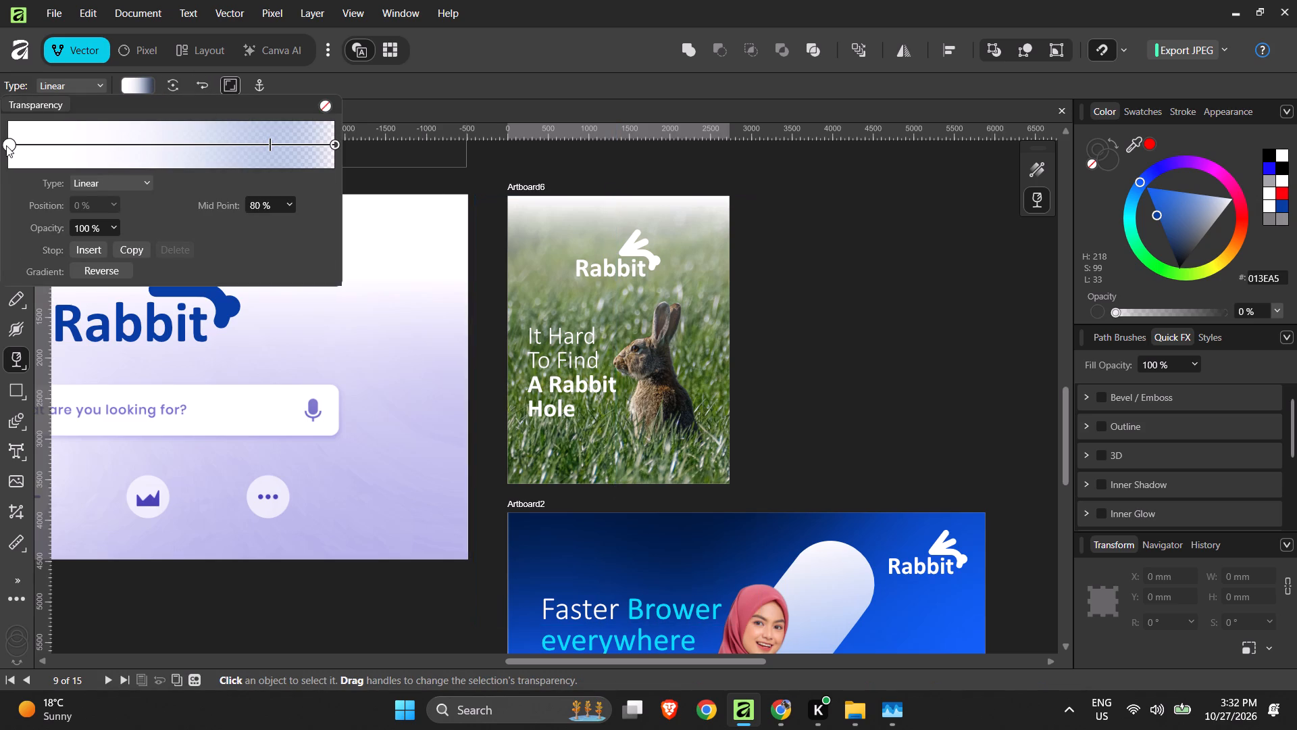
click(6, 145)
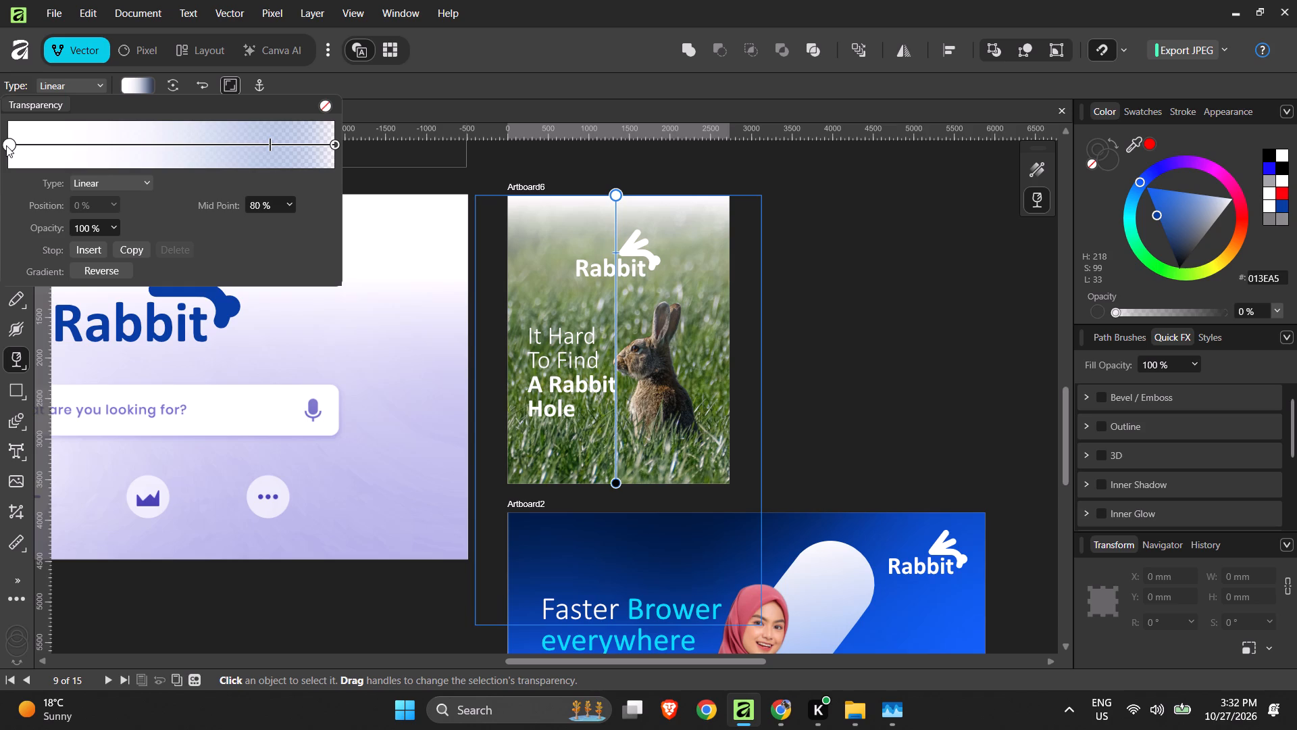
click(6, 145)
drag(270, 146, 227, 153)
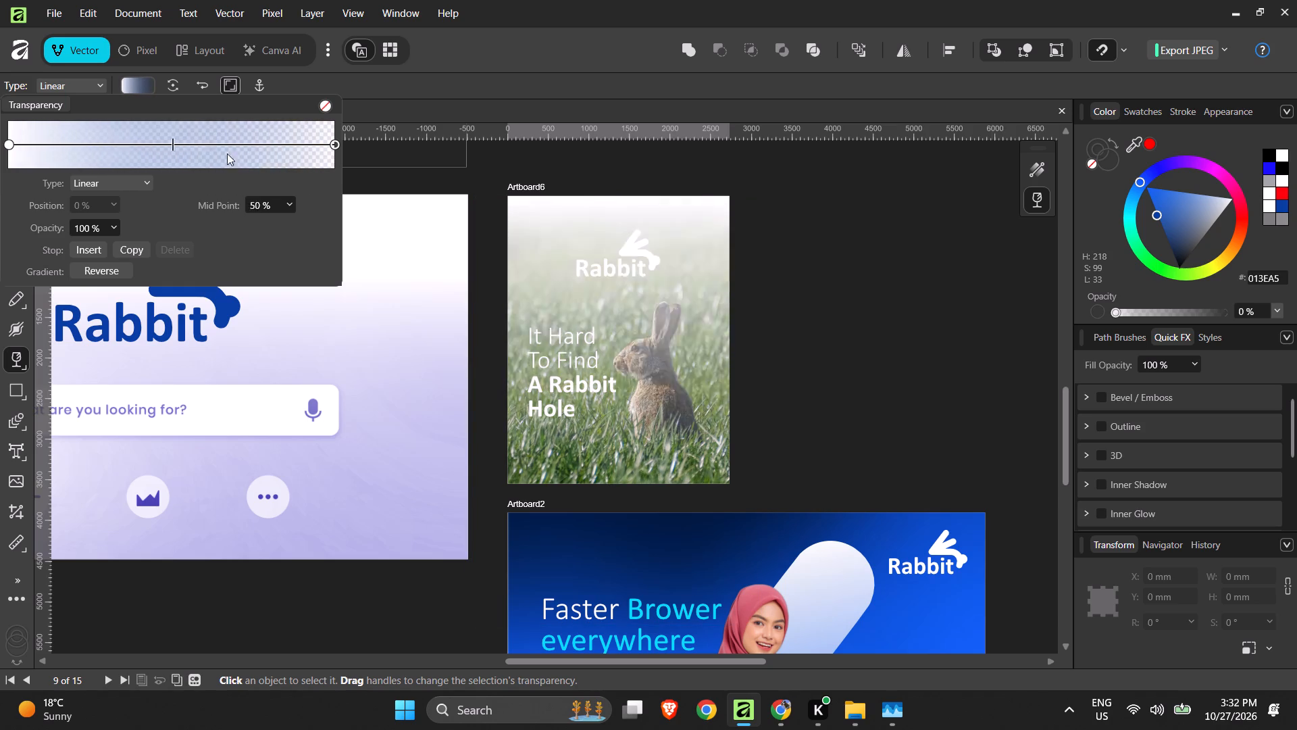
drag(227, 153, 88, 155)
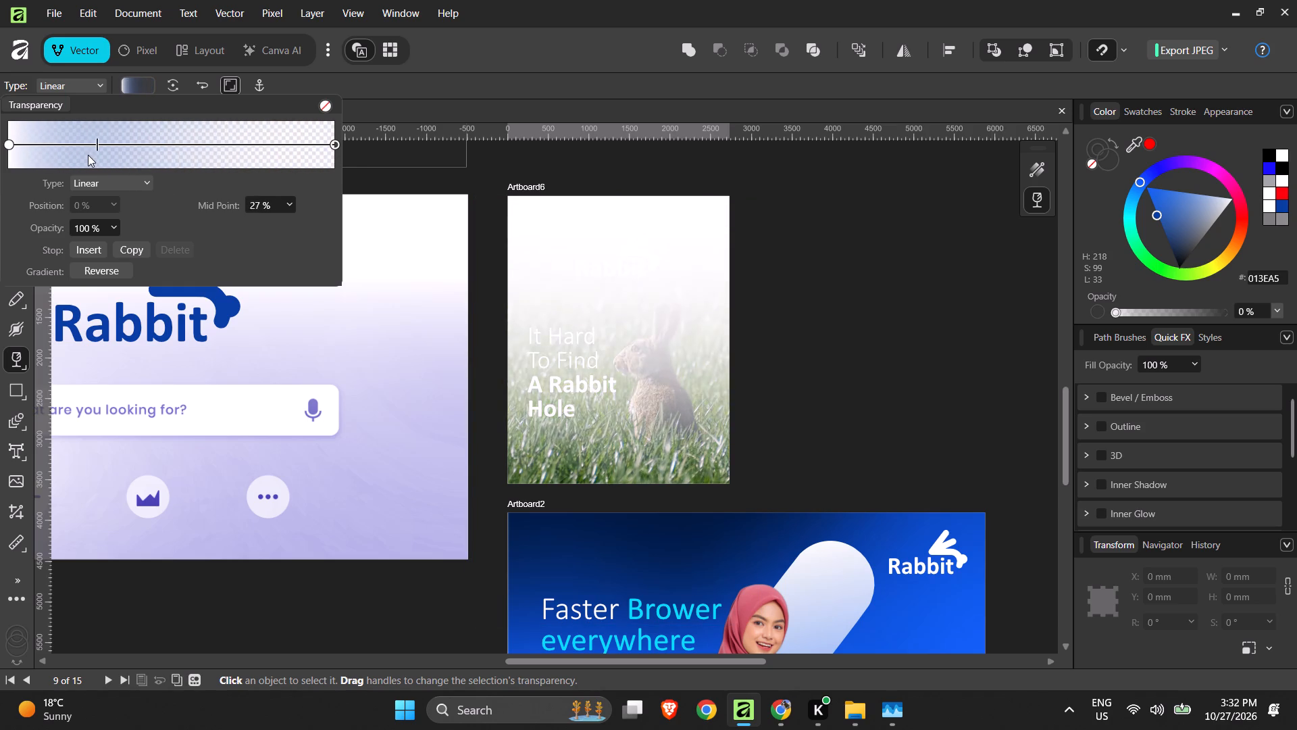
drag(88, 155, 158, 155)
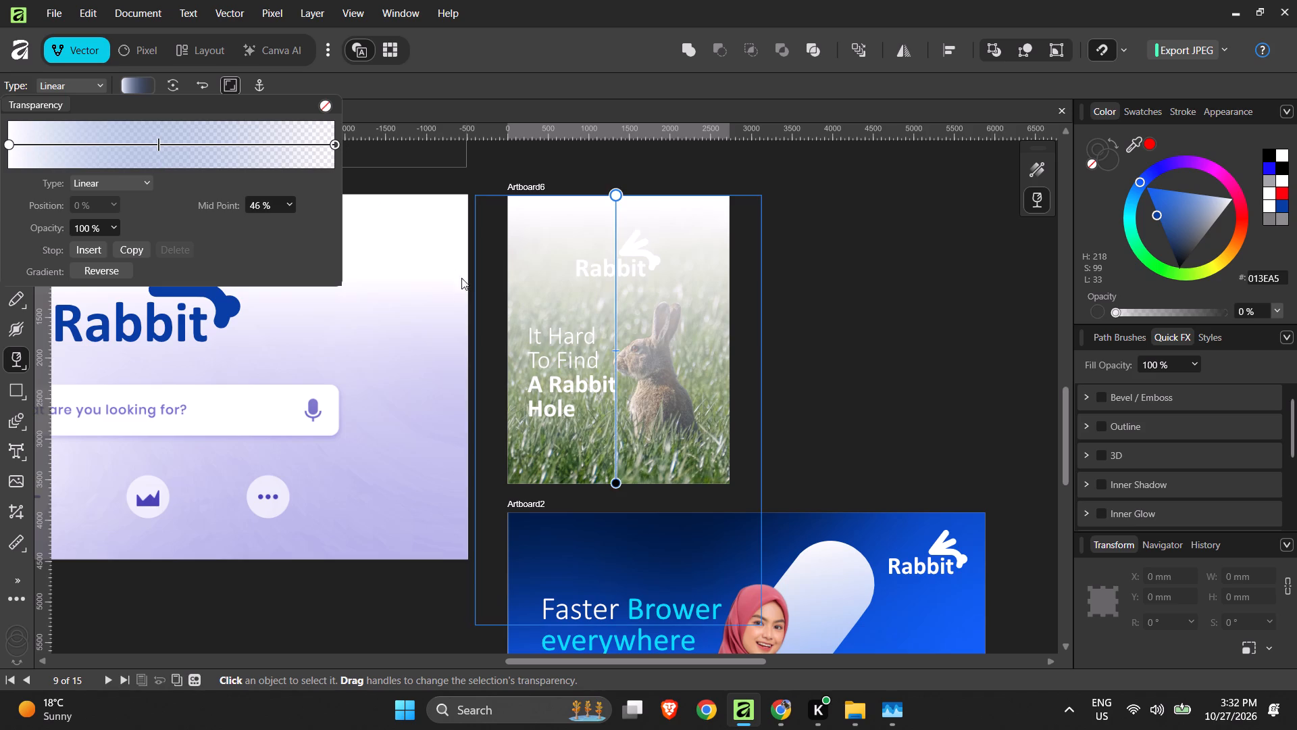
Undo the mid point and colour changes made to the transparency gradient on the grass poster's rabbit photo.
click(889, 299)
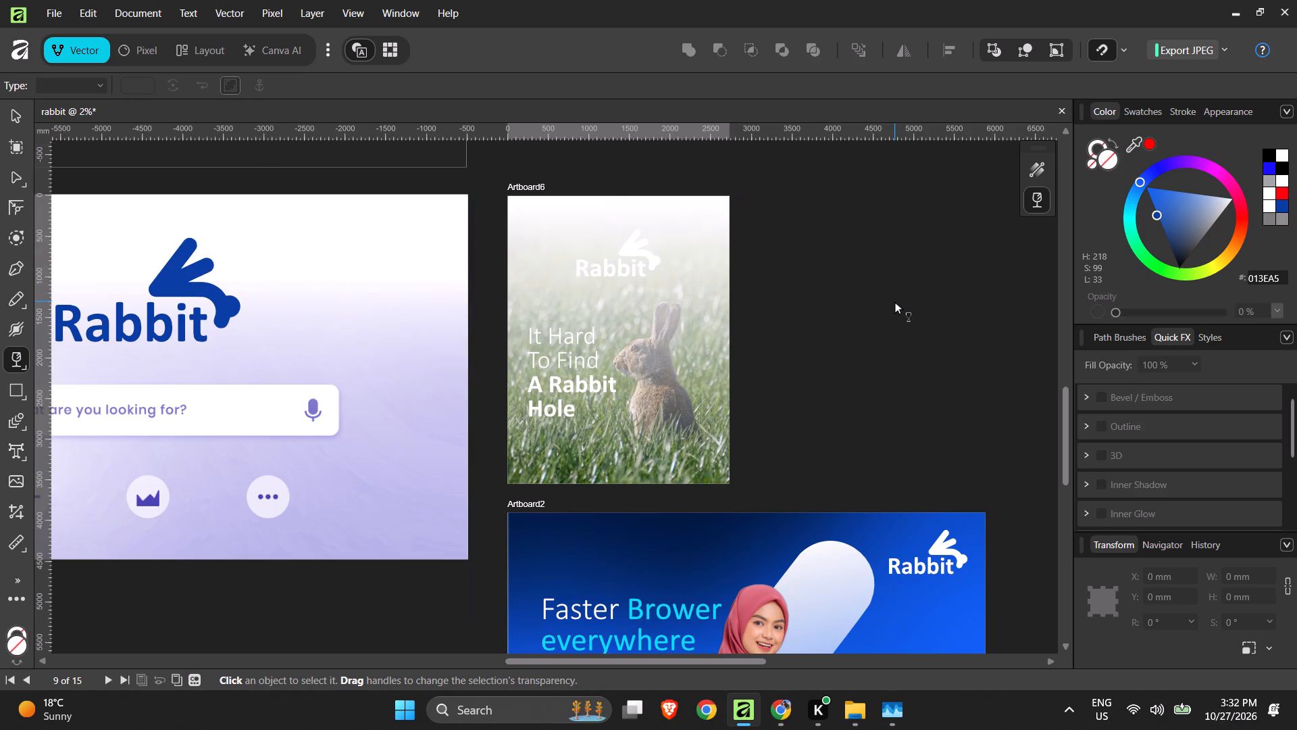
key(ctrl+z)
key(ctrl+z)
key(ctrl+z)
key(ctrl+z)
key(ctrl+z)
key(ctrl+z)
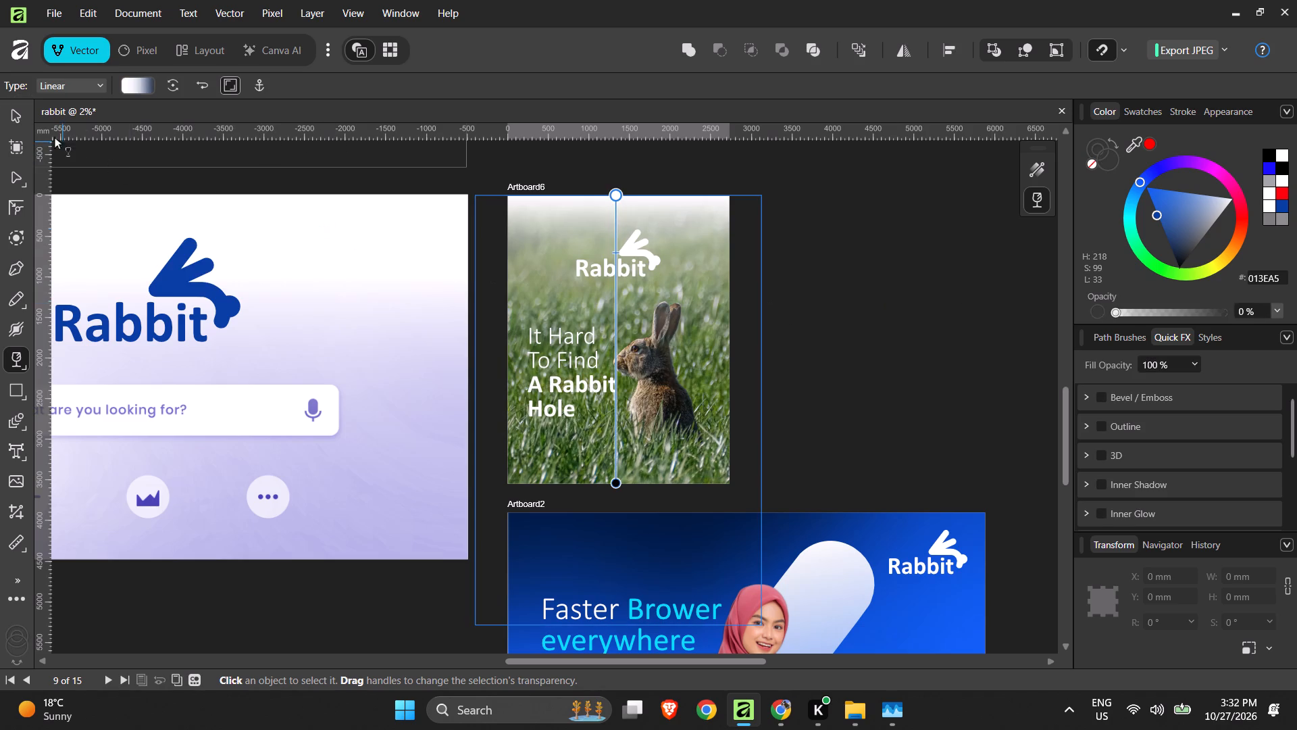
Undo the remaining transparency fade on the grass poster's rabbit photo with the Move tool active, and deselect it.
click(18, 116)
click(988, 277)
drag(701, 316, 851, 360)
key(ctrl+z)
key(ctrl+z)
key(ctrl+z)
key(ctrl+z)
key(ctrl+z)
key(ctrl+z)
key(ctrl+z)
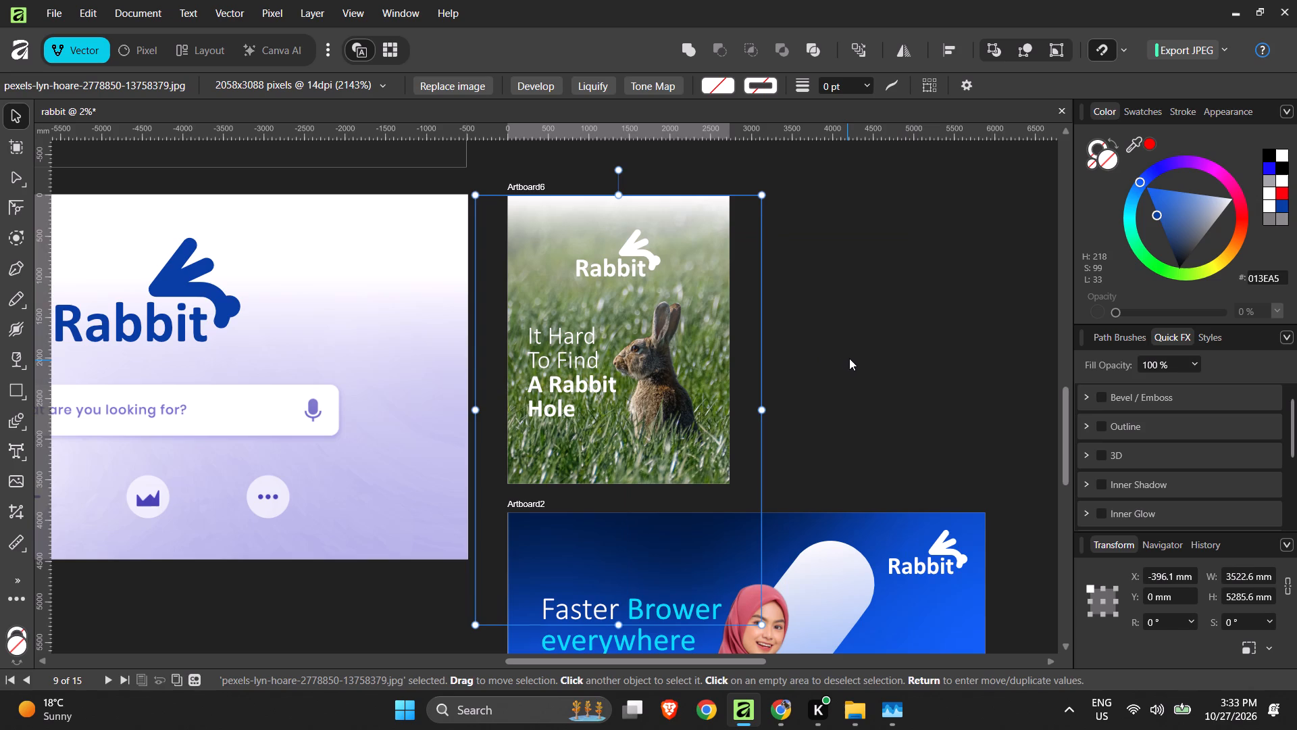
key(ctrl+z)
key(ctrl+z)
key(ctrl+z)
key(ctrl+z)
click(867, 311)
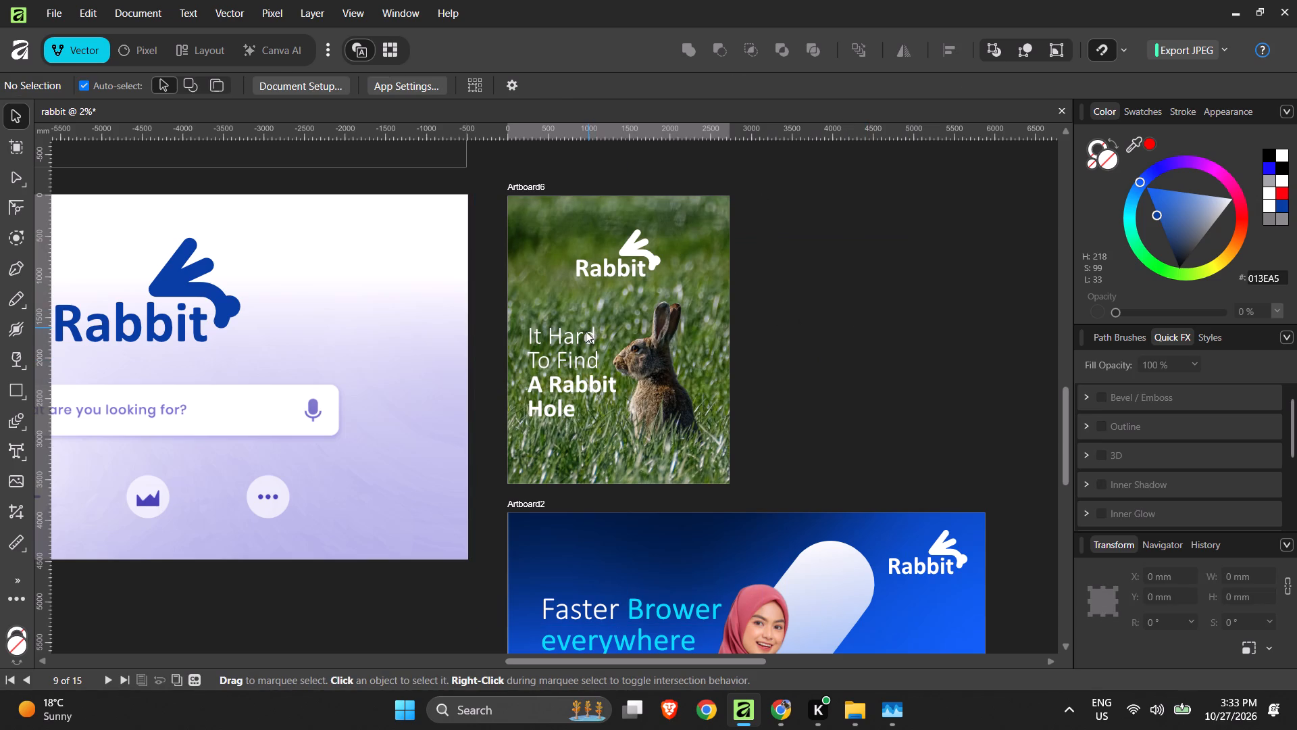
Delete the white "It Hard To Find A Rabbit Hole" headline from the grass poster.
click(568, 354)
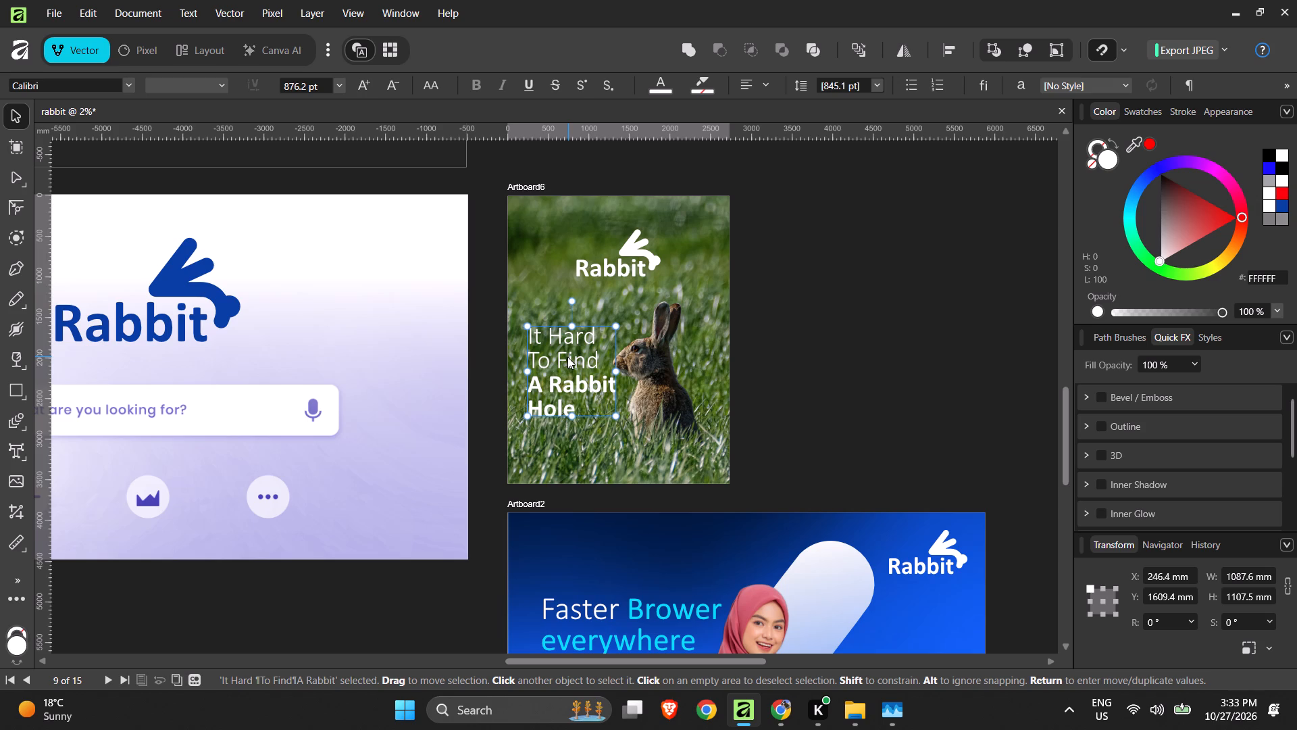
click(840, 339)
click(578, 390)
key(BackSpace)
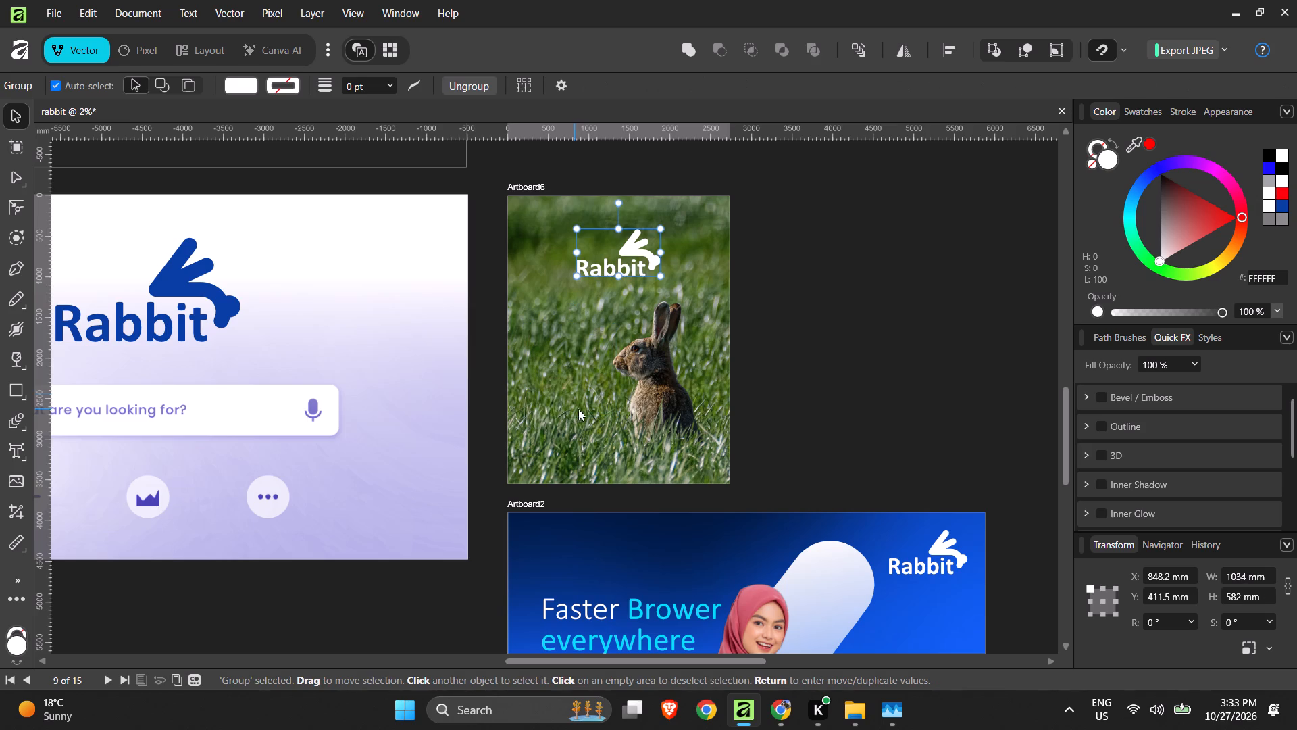
Shift the rabbit photo to X -792.1 mm, Y 0 mm, with its top and right edges flush with the grass poster's artboard.
click(615, 387)
drag(637, 388, 607, 388)
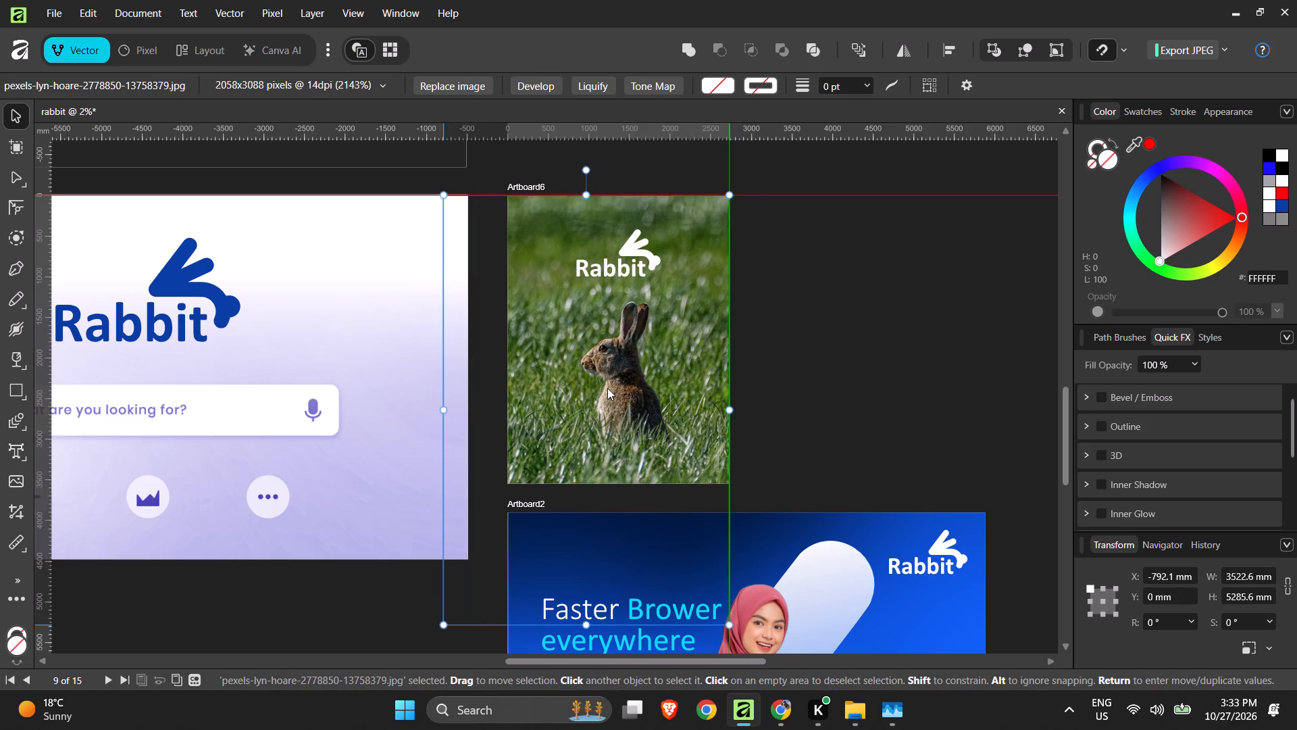
drag(607, 388, 607, 379)
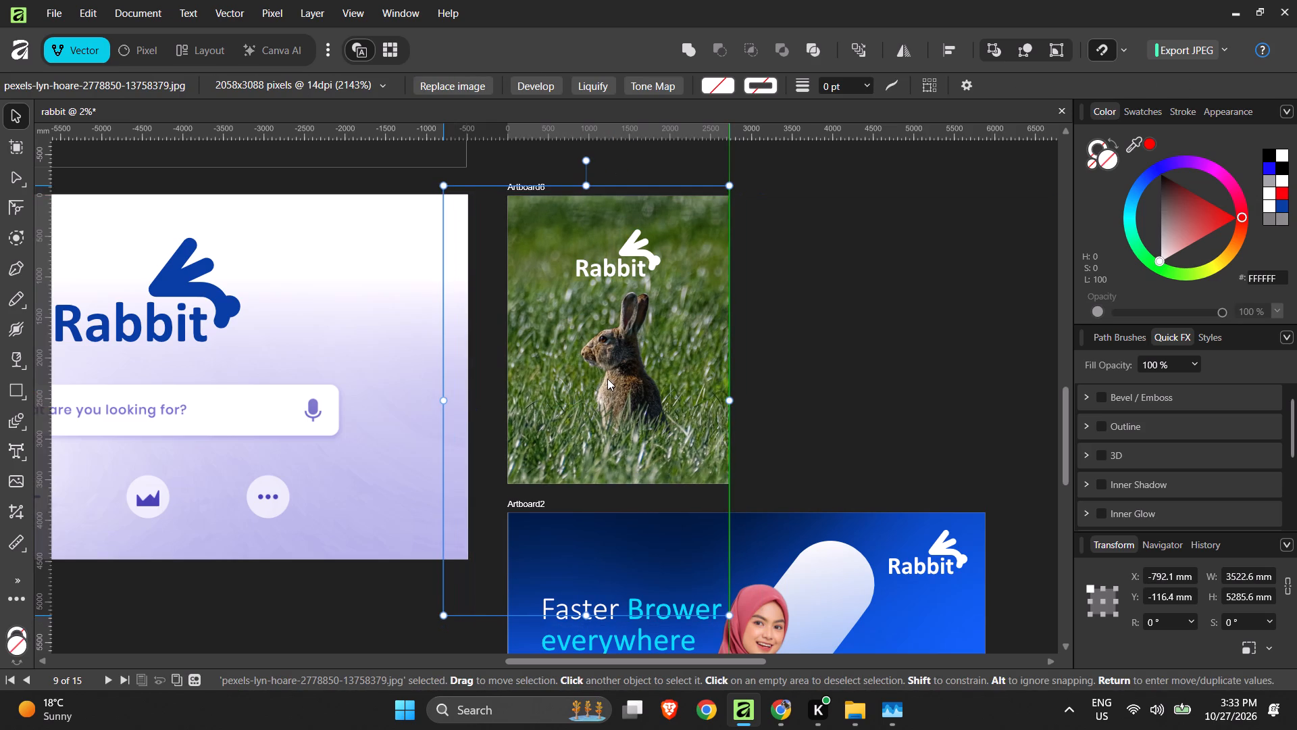
drag(607, 379, 607, 377)
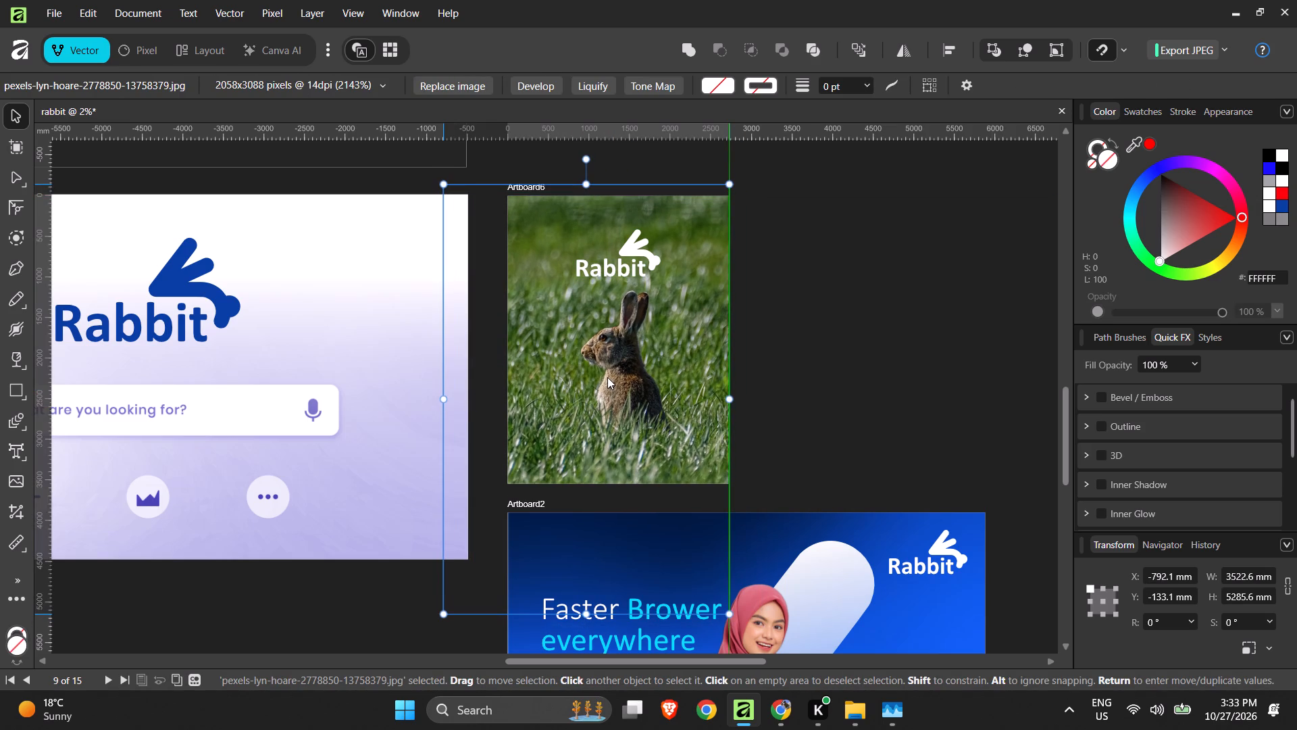
drag(607, 377, 607, 387)
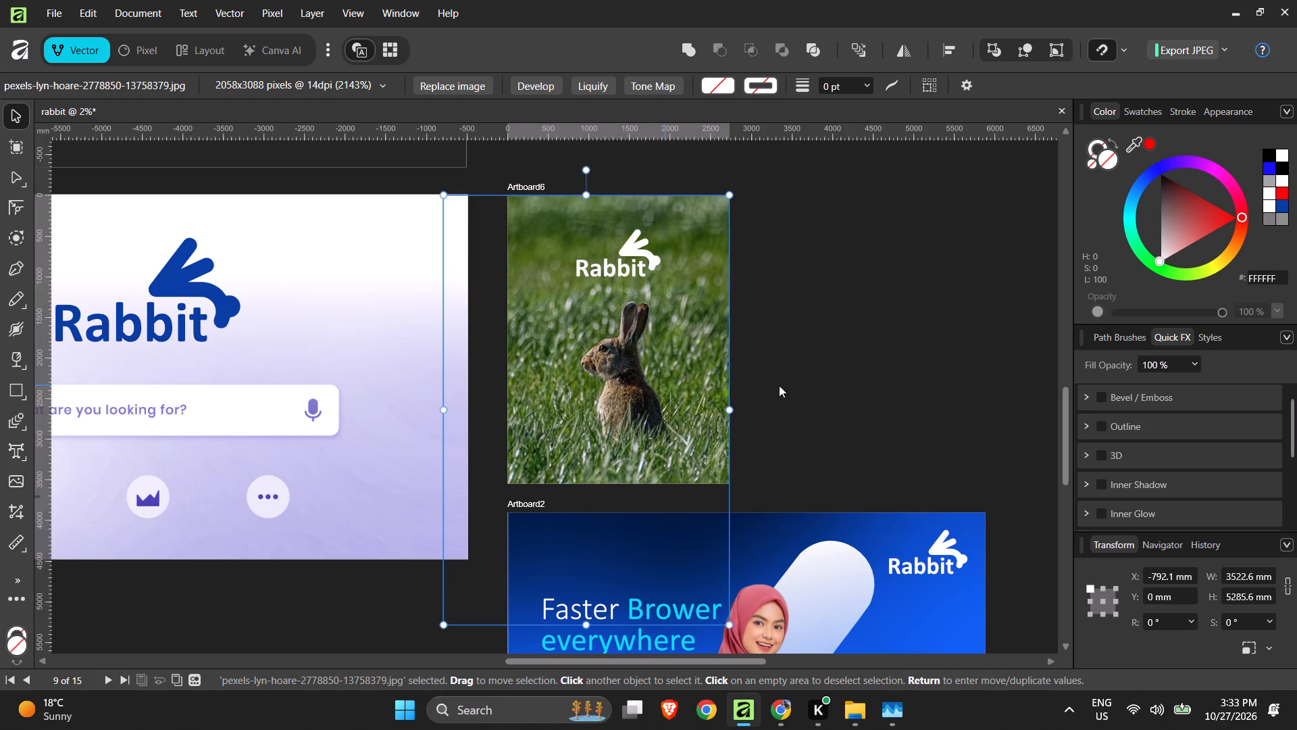
double_click(986, 338)
Look over the brand artboards and save the rabbit document.
ctrl+scroll(763, 322, down, 1)
ctrl+scroll(761, 322, up, 1)
ctrl+scroll(761, 322, down, 4)
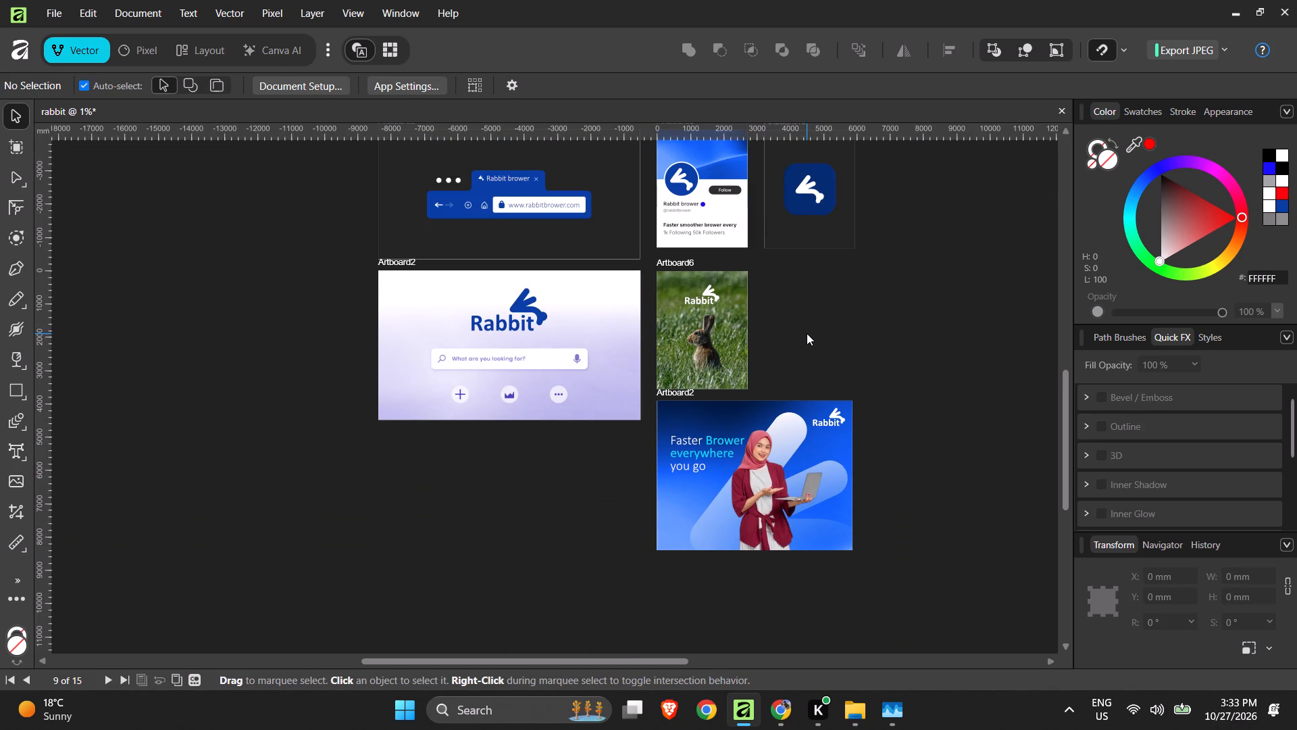
key(ctrl+s)
ctrl+scroll(780, 284, down, 6)
ctrl+scroll(874, 226, up, 12)
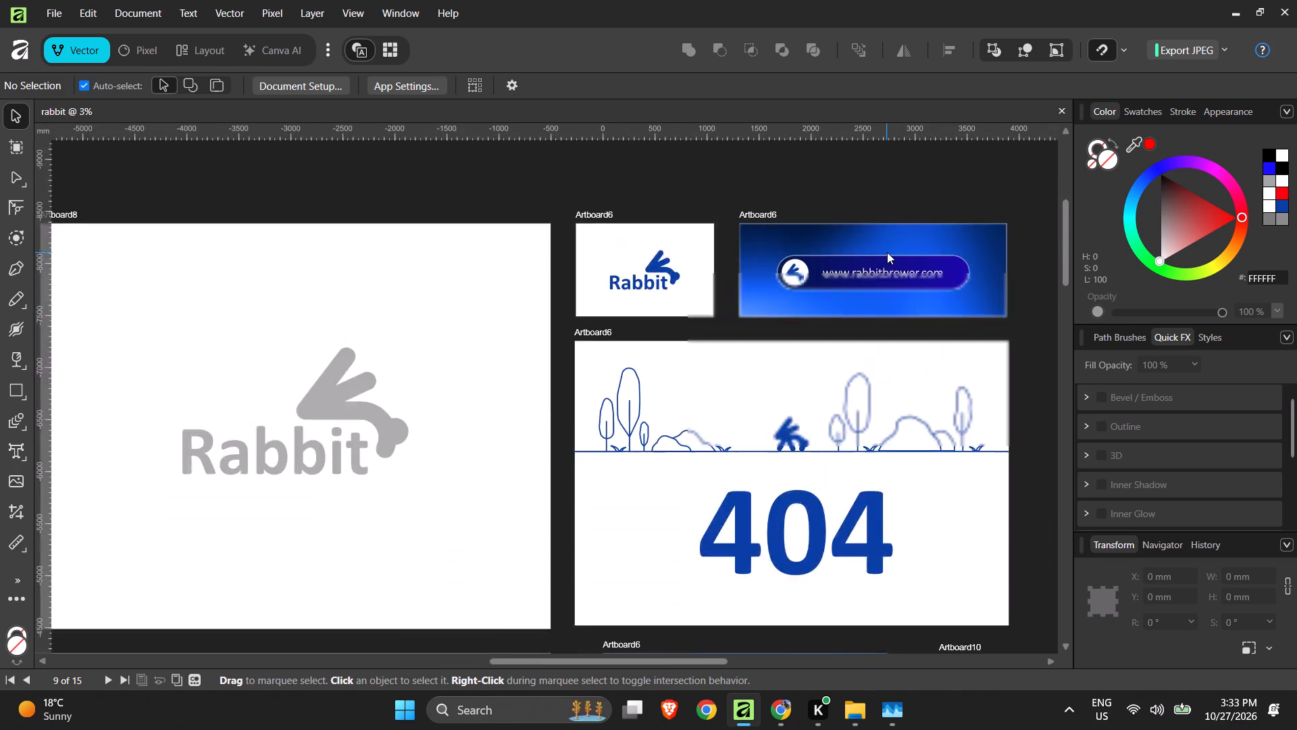
ctrl+scroll(887, 252, up, 2)
key(ctrl+s)
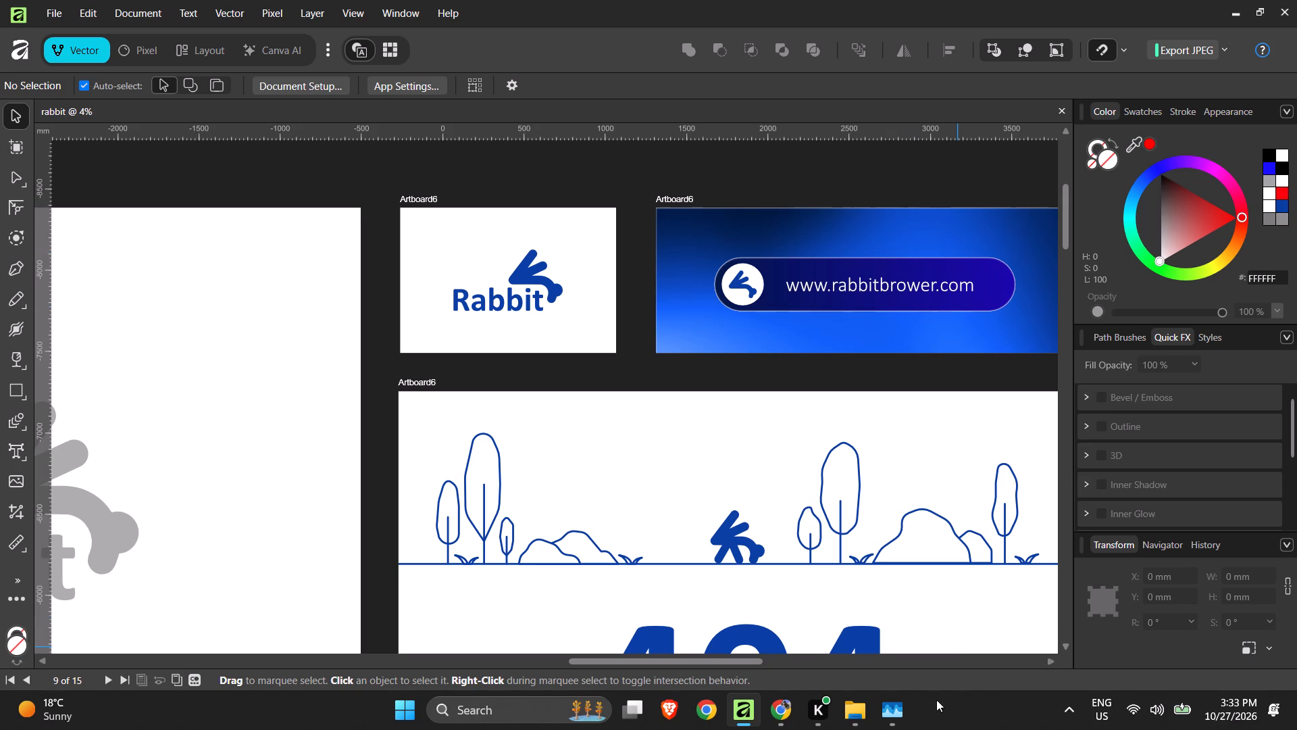
Switch to Task Manager and bring up its window options.
click(890, 716)
right_click(890, 716)
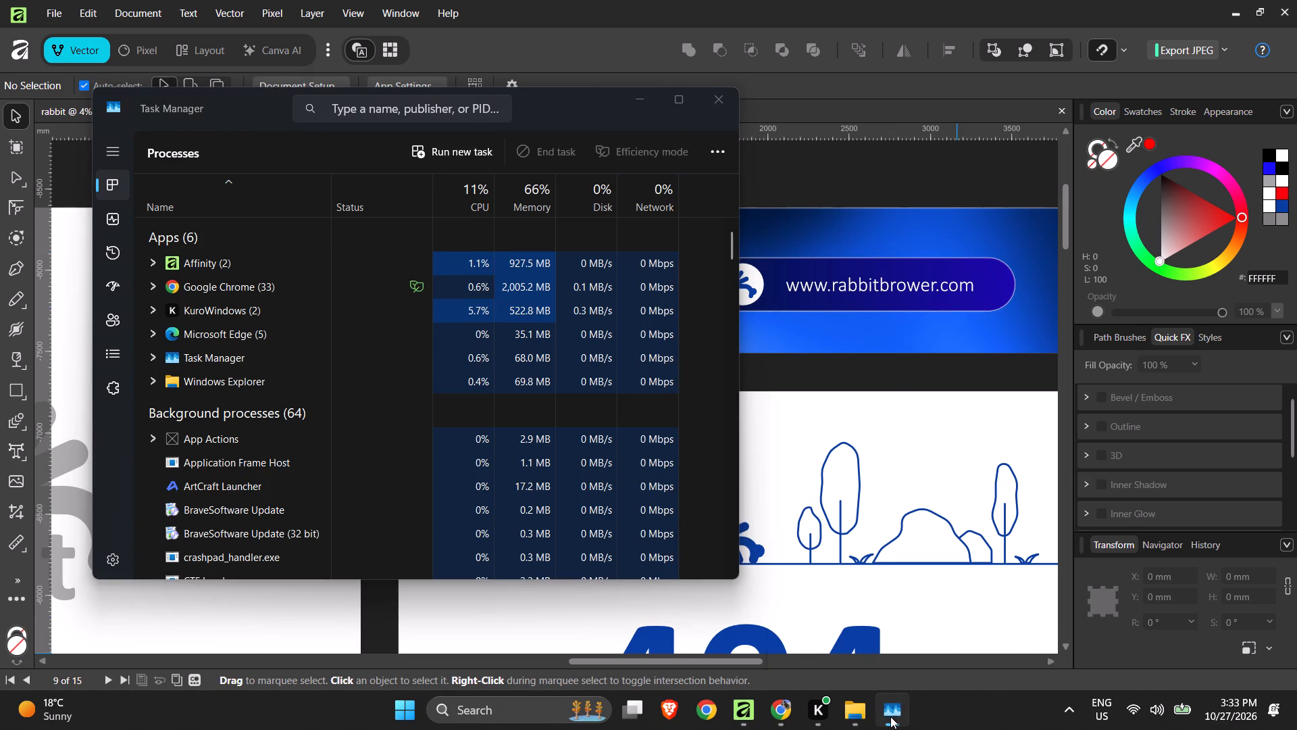
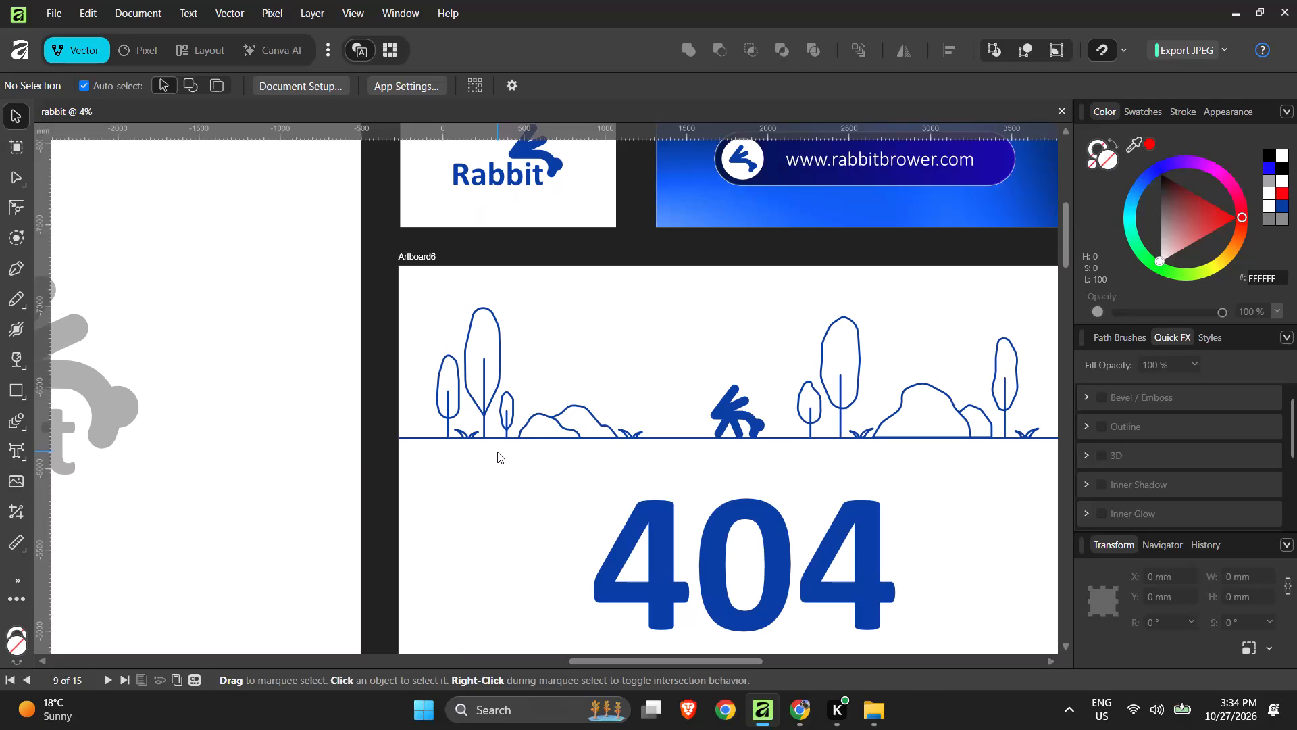
Ungroup the trees-and-hill scenery on the right side of the rabbit in the 404 artboard.
ctrl+scroll(492, 394, down, 3)
ctrl+scroll(492, 394, up, 2)
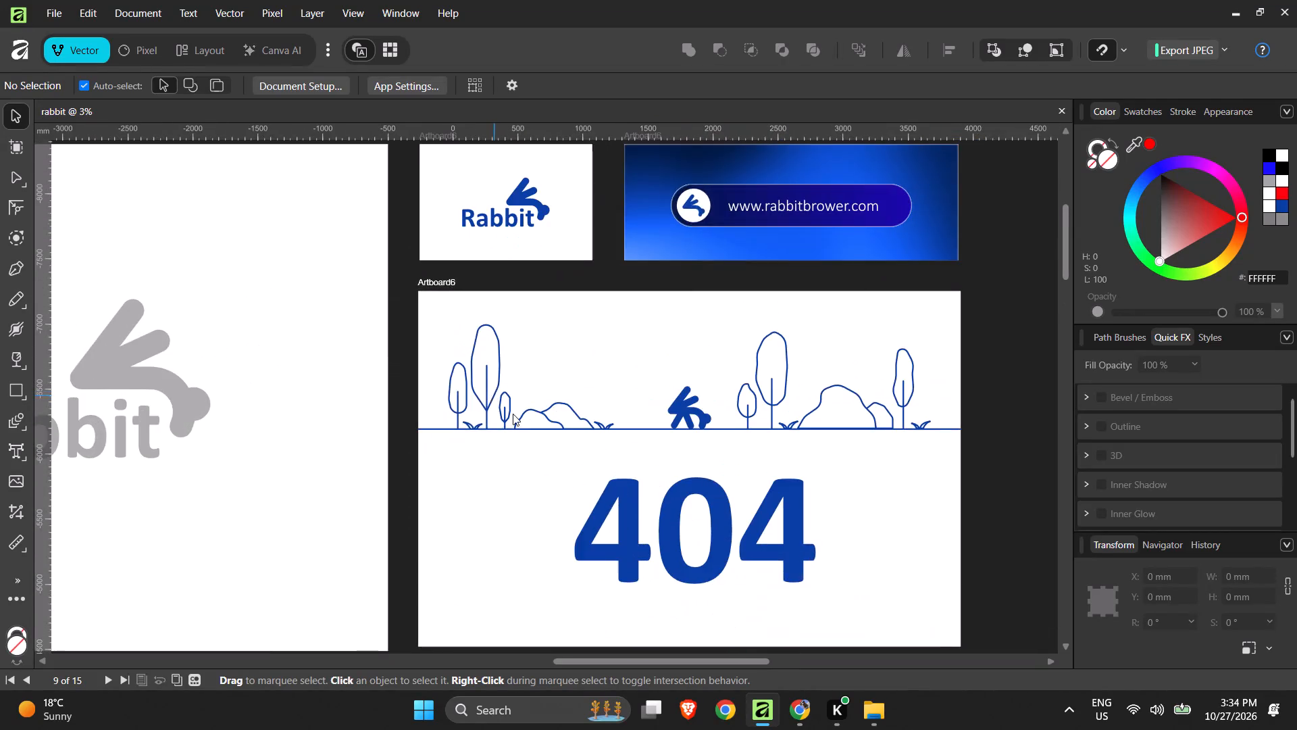
ctrl+scroll(517, 419, down, 1)
ctrl+scroll(540, 438, up, 1)
ctrl+scroll(546, 441, down, 1)
ctrl+scroll(553, 446, up, 1)
ctrl+scroll(556, 449, down, 5)
ctrl+scroll(581, 491, up, 4)
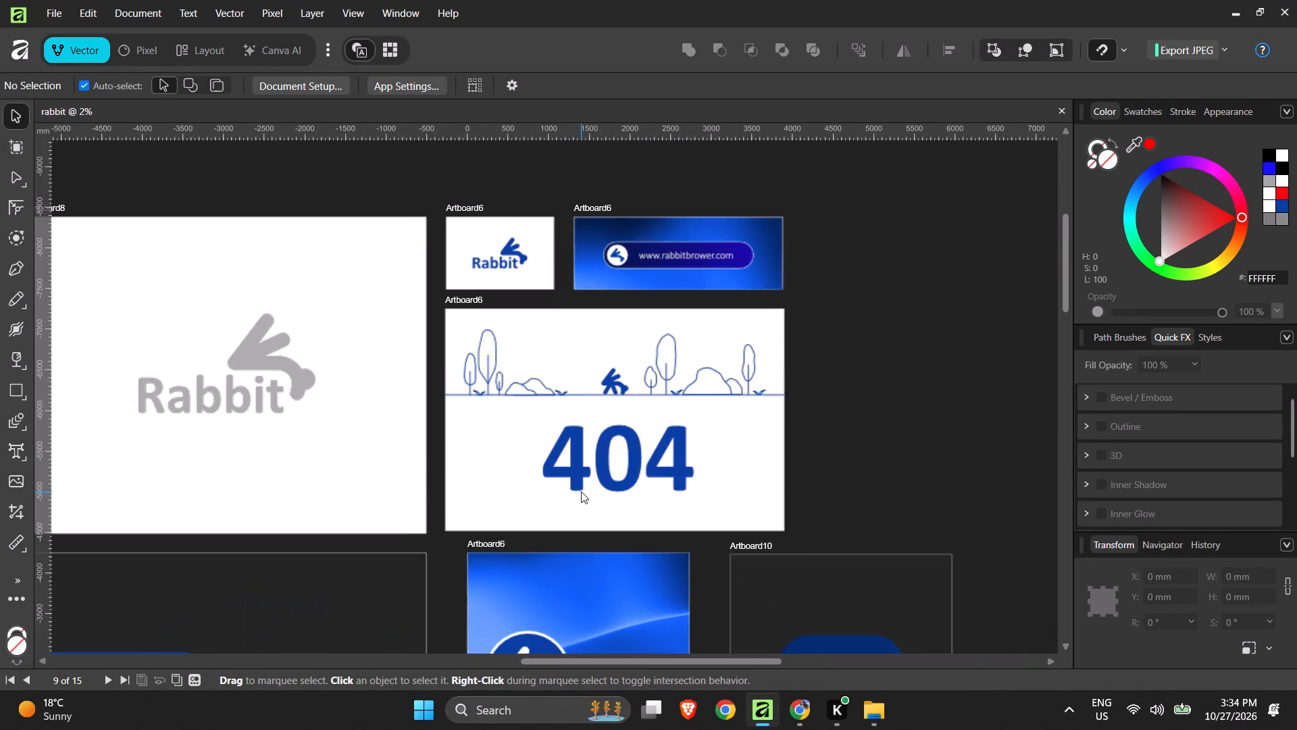
ctrl+scroll(781, 297, up, 3)
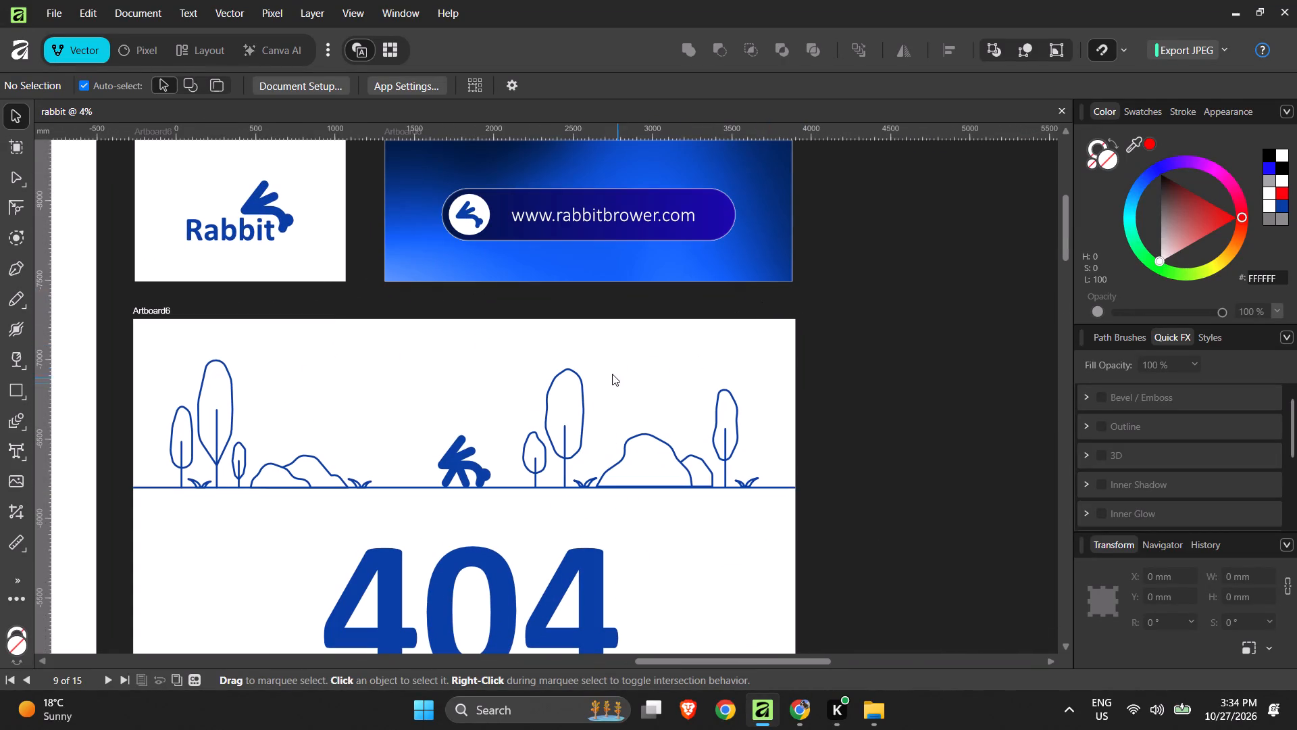
drag(596, 349, 509, 456)
key(ctrl+shift+g)
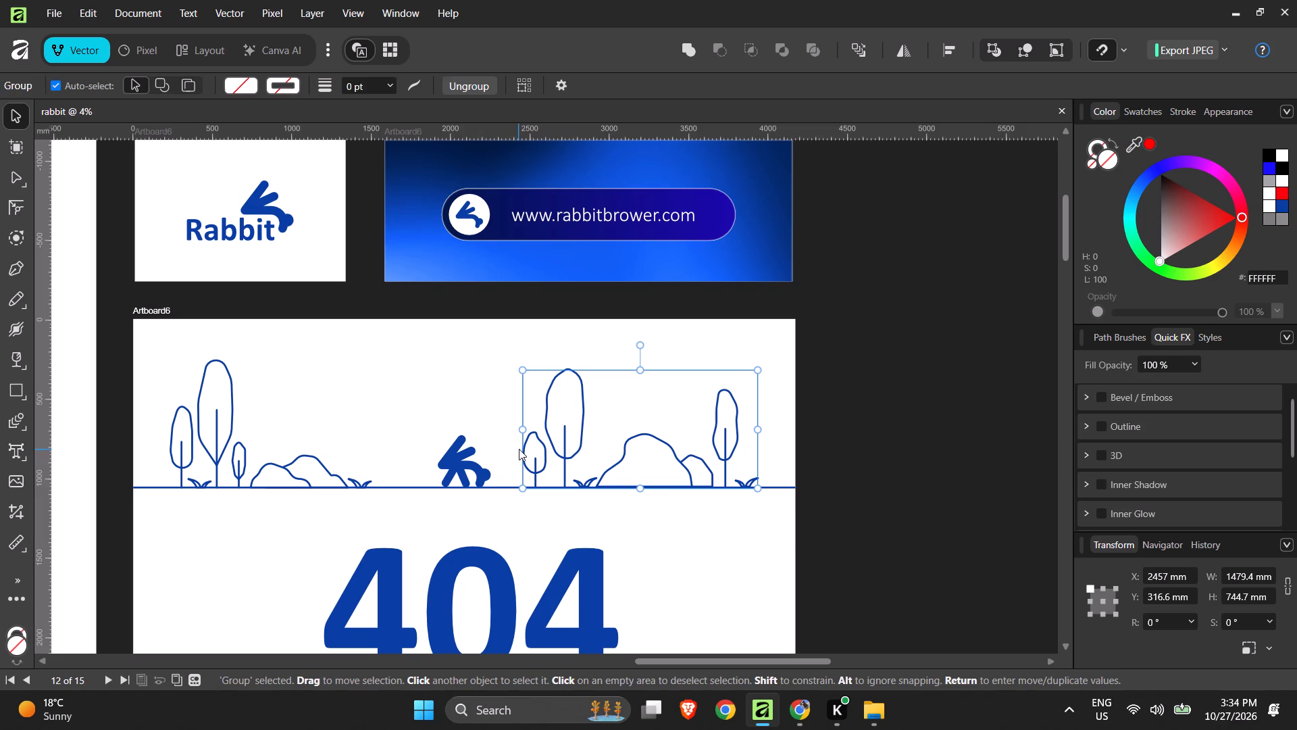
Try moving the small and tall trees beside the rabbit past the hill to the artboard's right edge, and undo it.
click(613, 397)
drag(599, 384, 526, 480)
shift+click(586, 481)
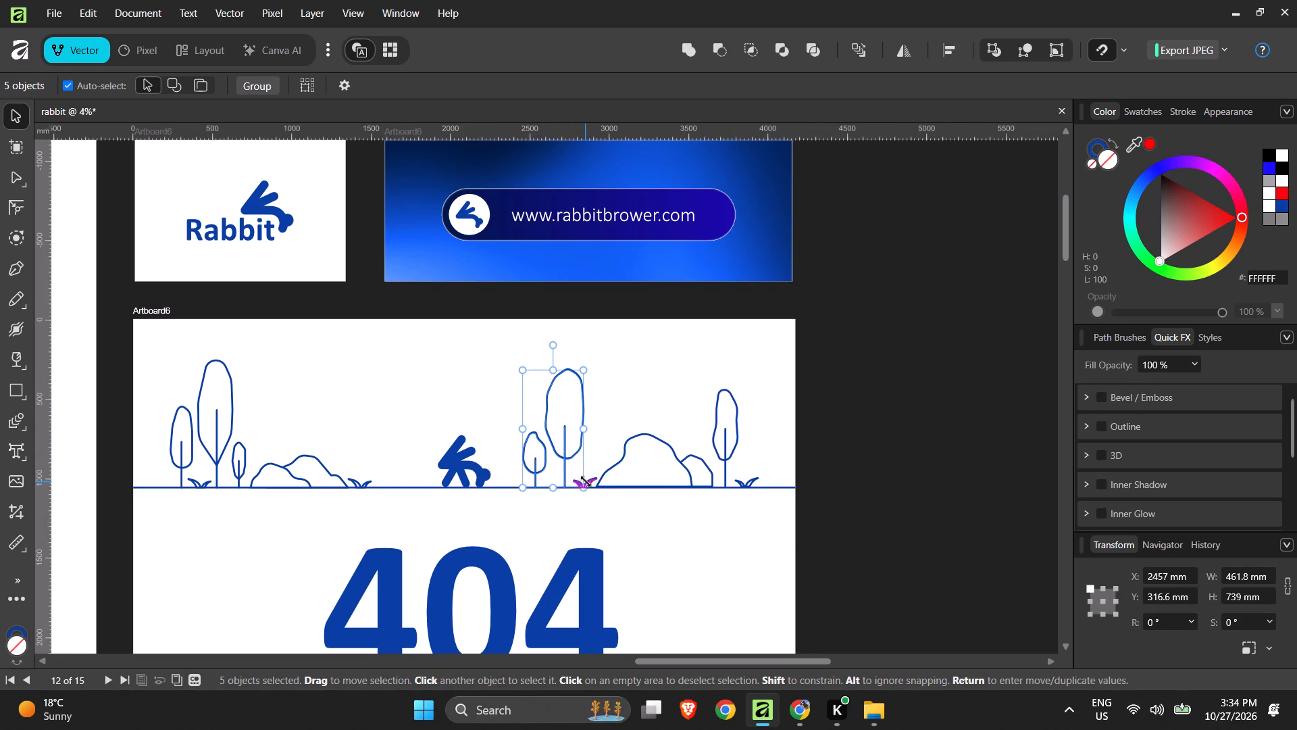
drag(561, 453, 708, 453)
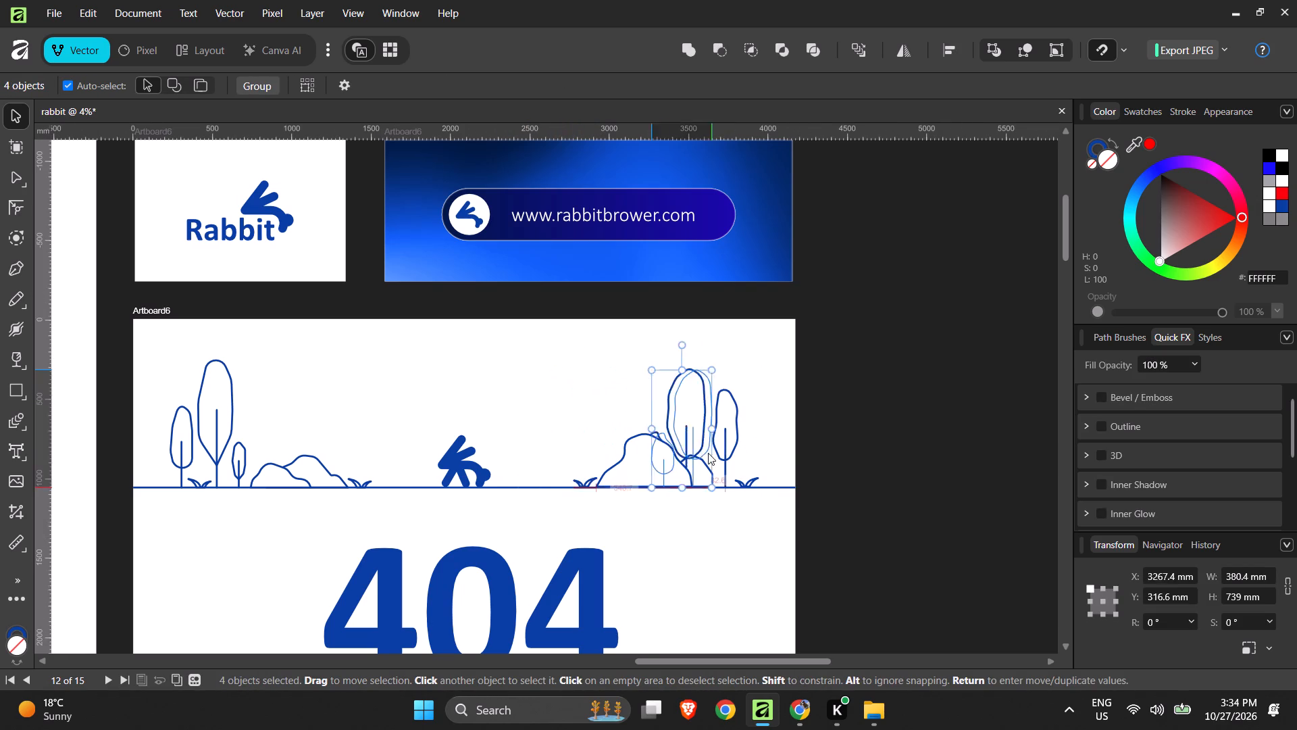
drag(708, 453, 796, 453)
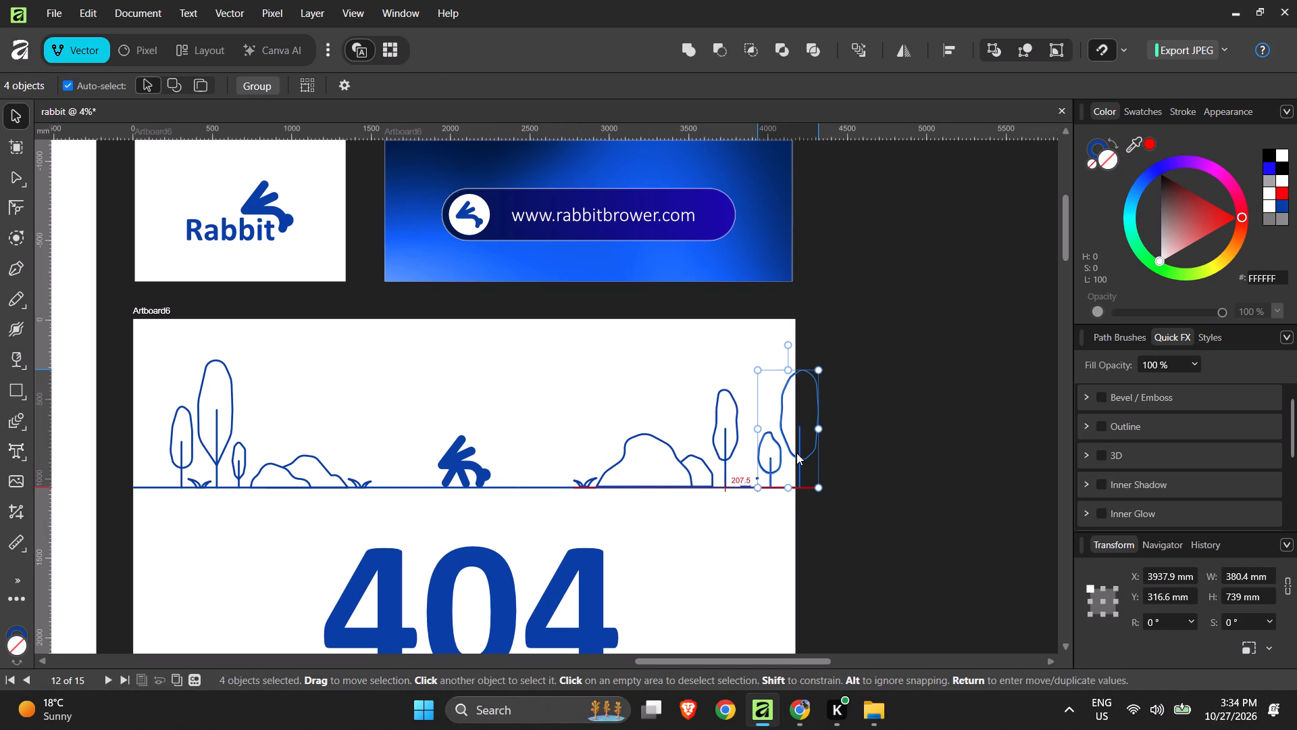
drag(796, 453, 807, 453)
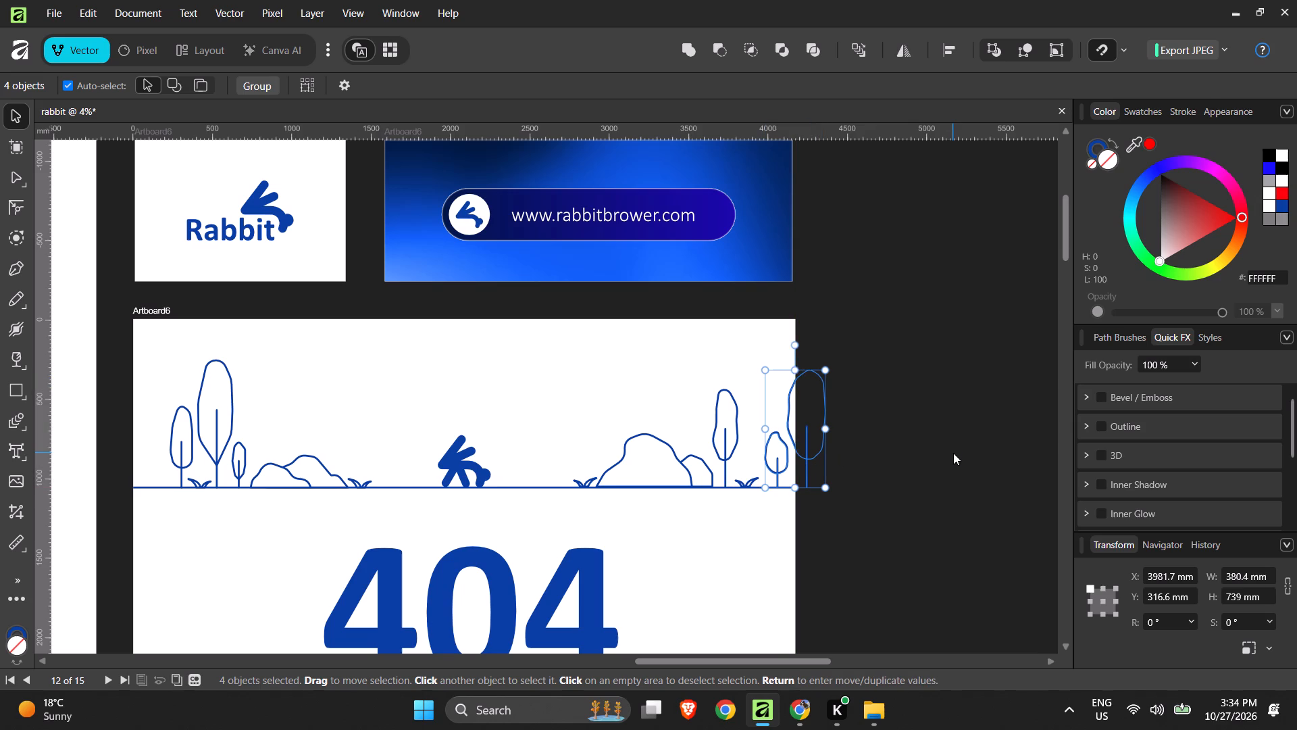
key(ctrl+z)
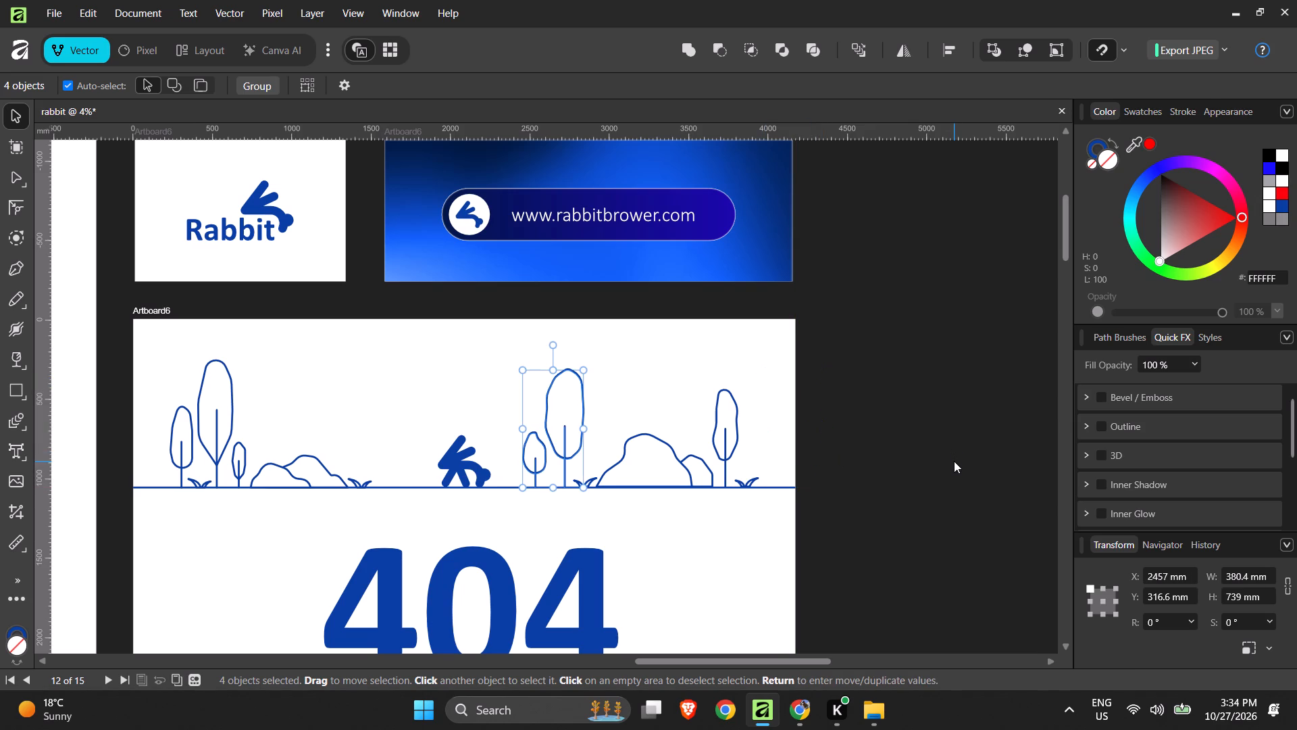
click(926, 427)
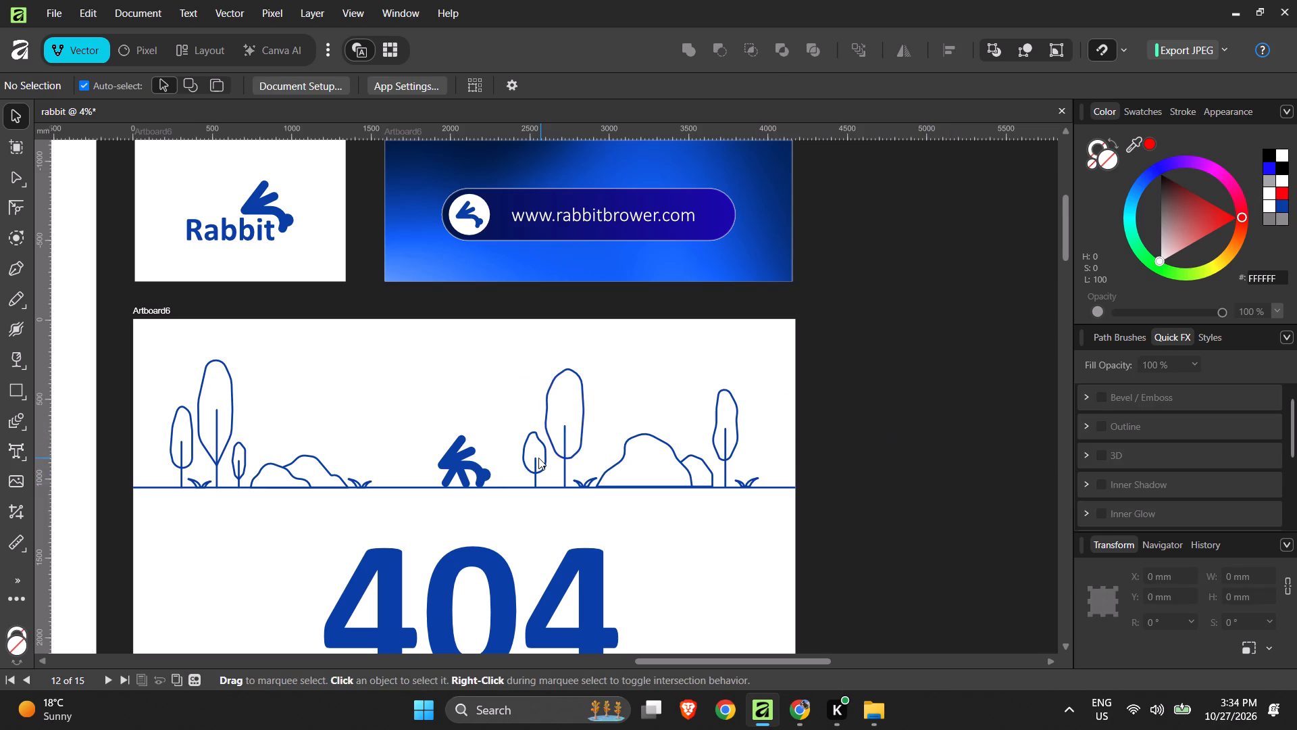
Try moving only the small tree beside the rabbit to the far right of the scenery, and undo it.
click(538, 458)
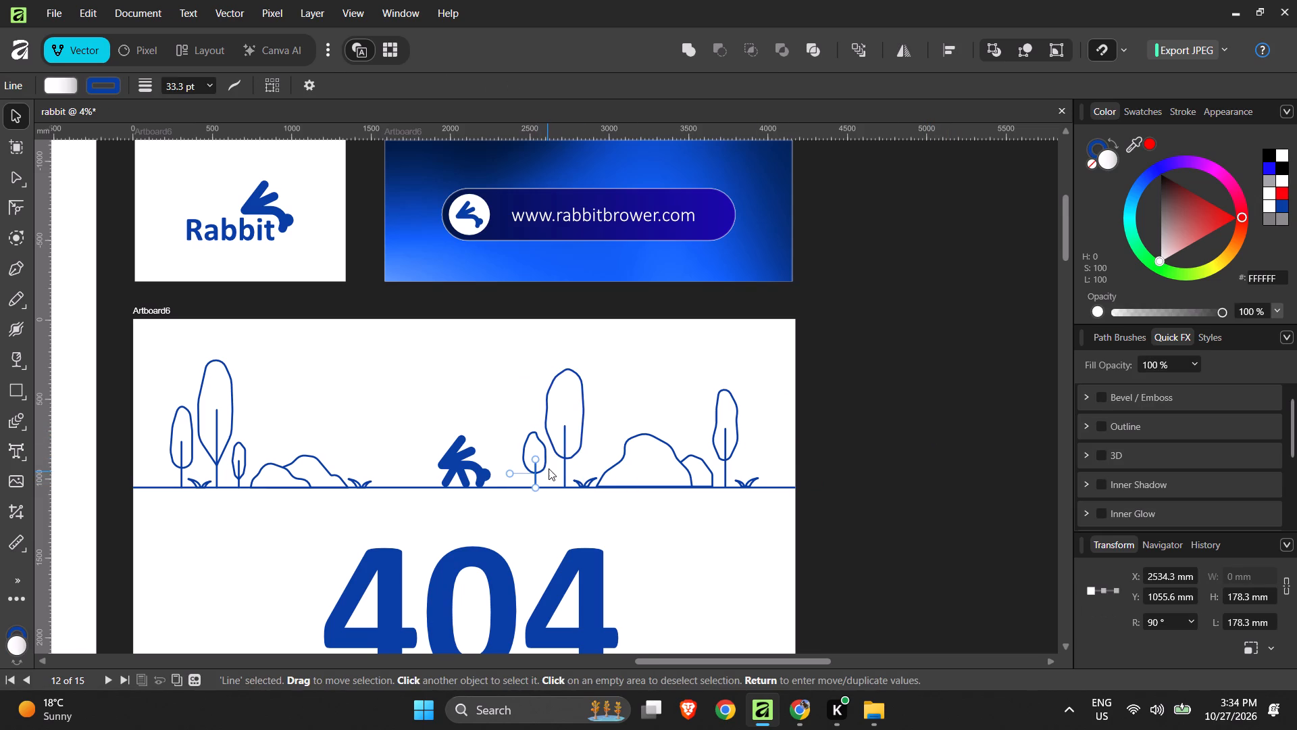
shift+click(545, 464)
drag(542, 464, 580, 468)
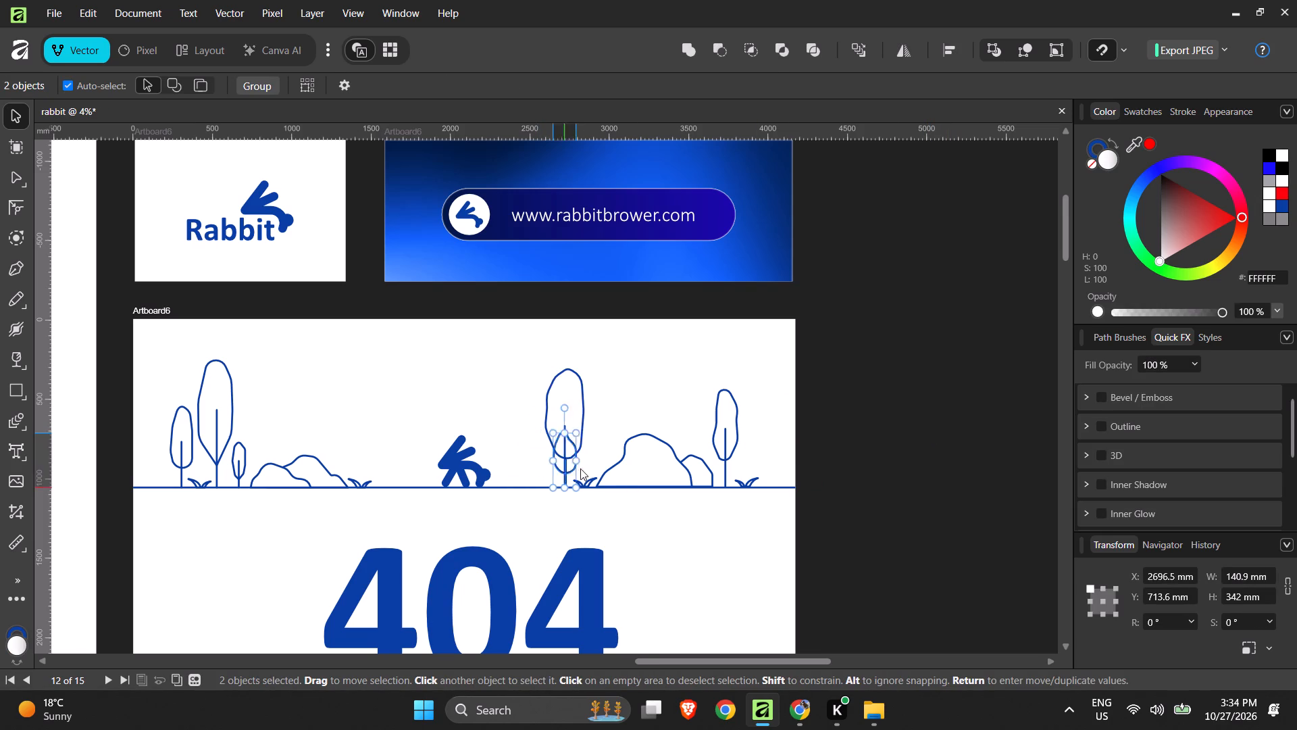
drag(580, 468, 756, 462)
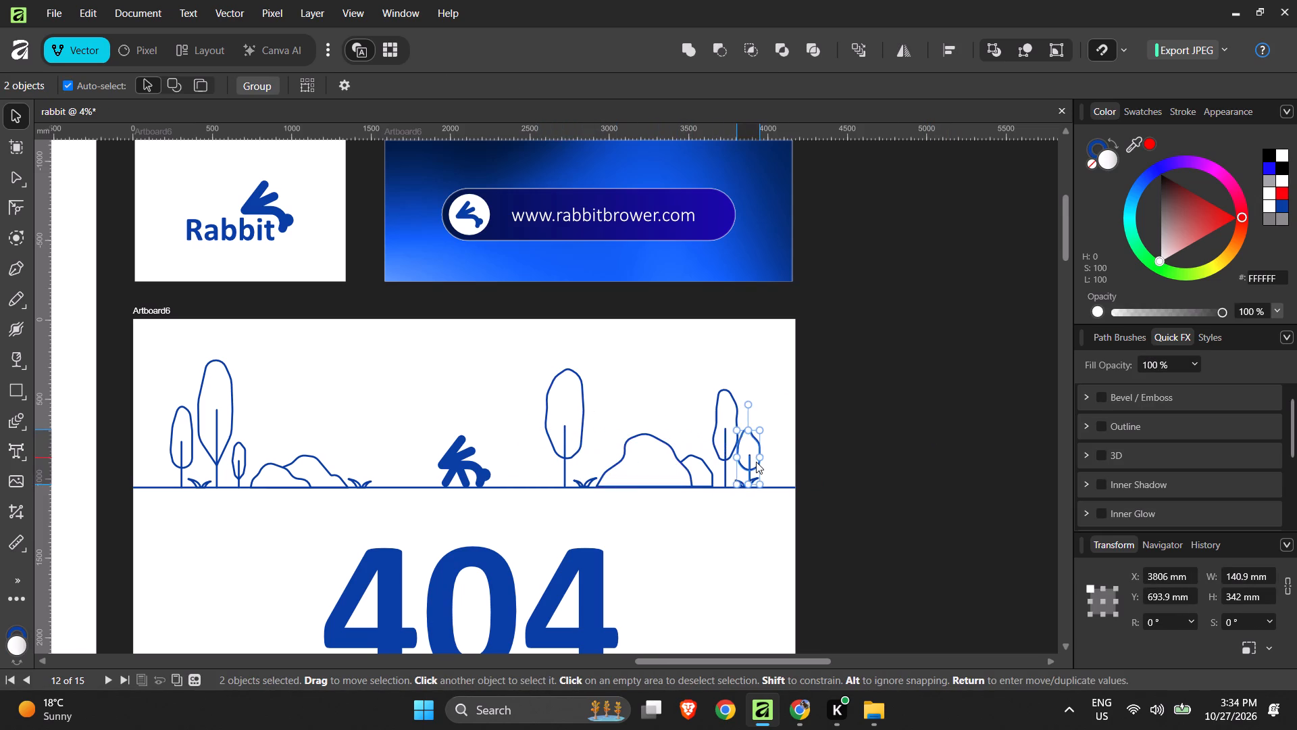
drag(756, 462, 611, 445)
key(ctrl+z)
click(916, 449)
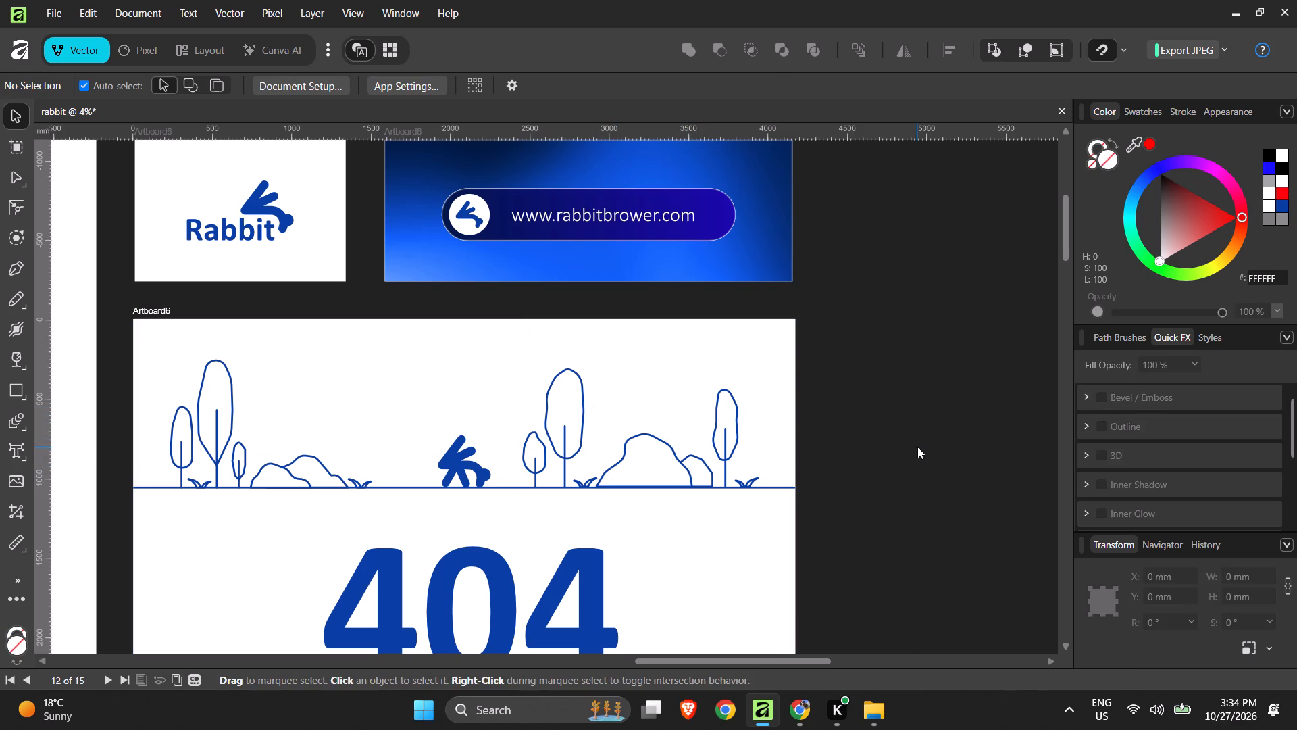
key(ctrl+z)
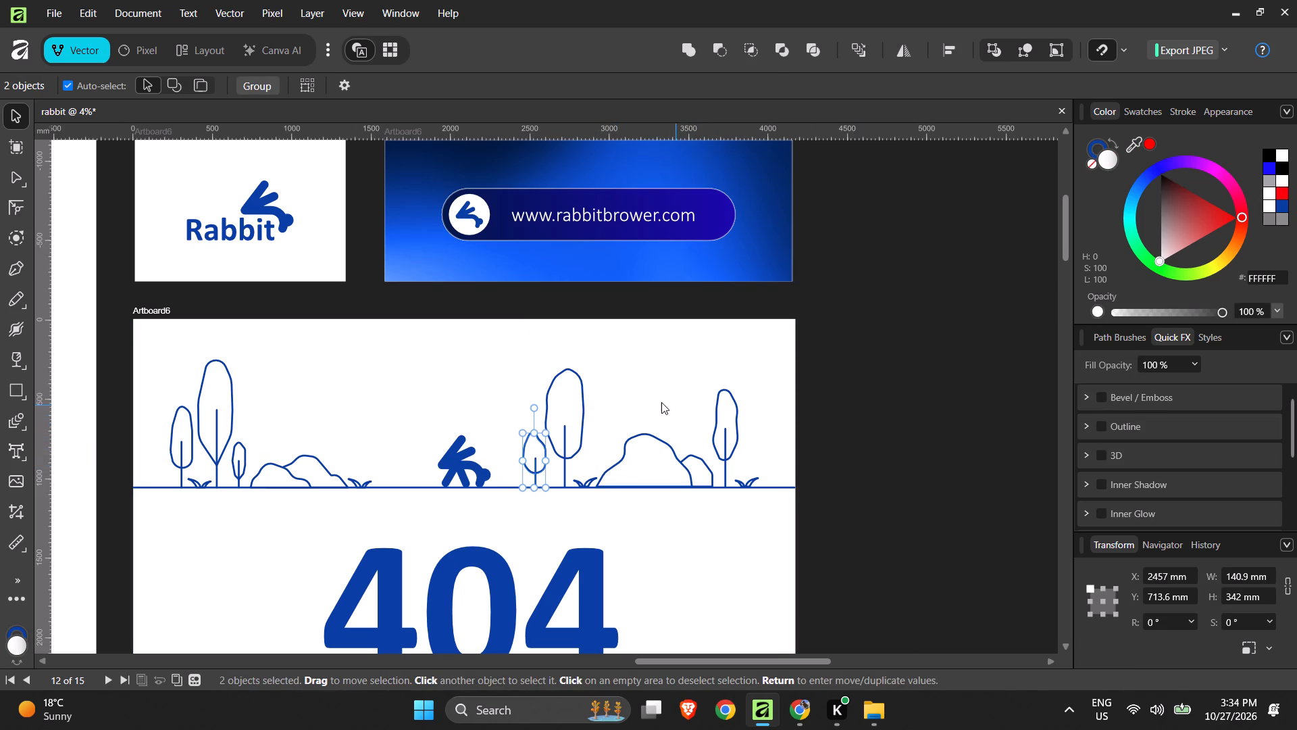
Scale down all trees, hill and grass right of the rabbit proportionally towards their lower-right corner, excluding the rabbit and ground line.
click(653, 379)
drag(487, 359, 723, 500)
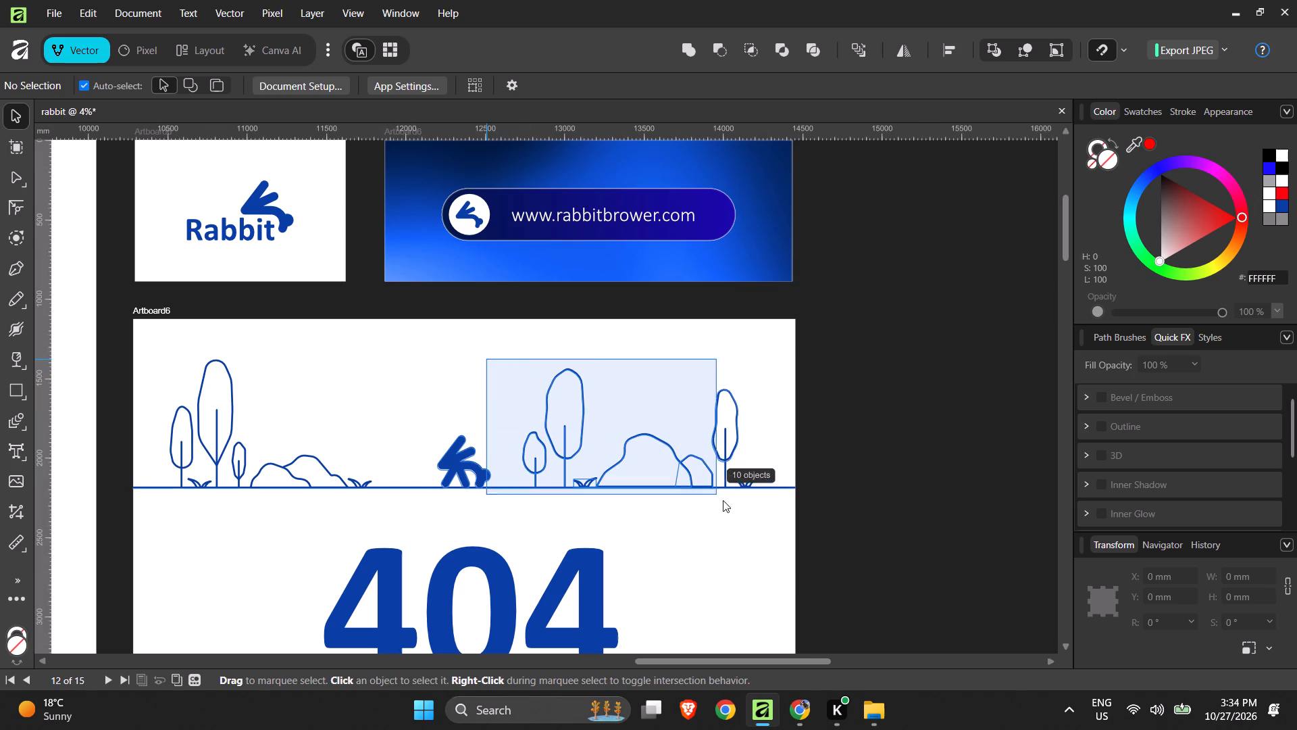
drag(723, 500, 769, 507)
shift+click(774, 488)
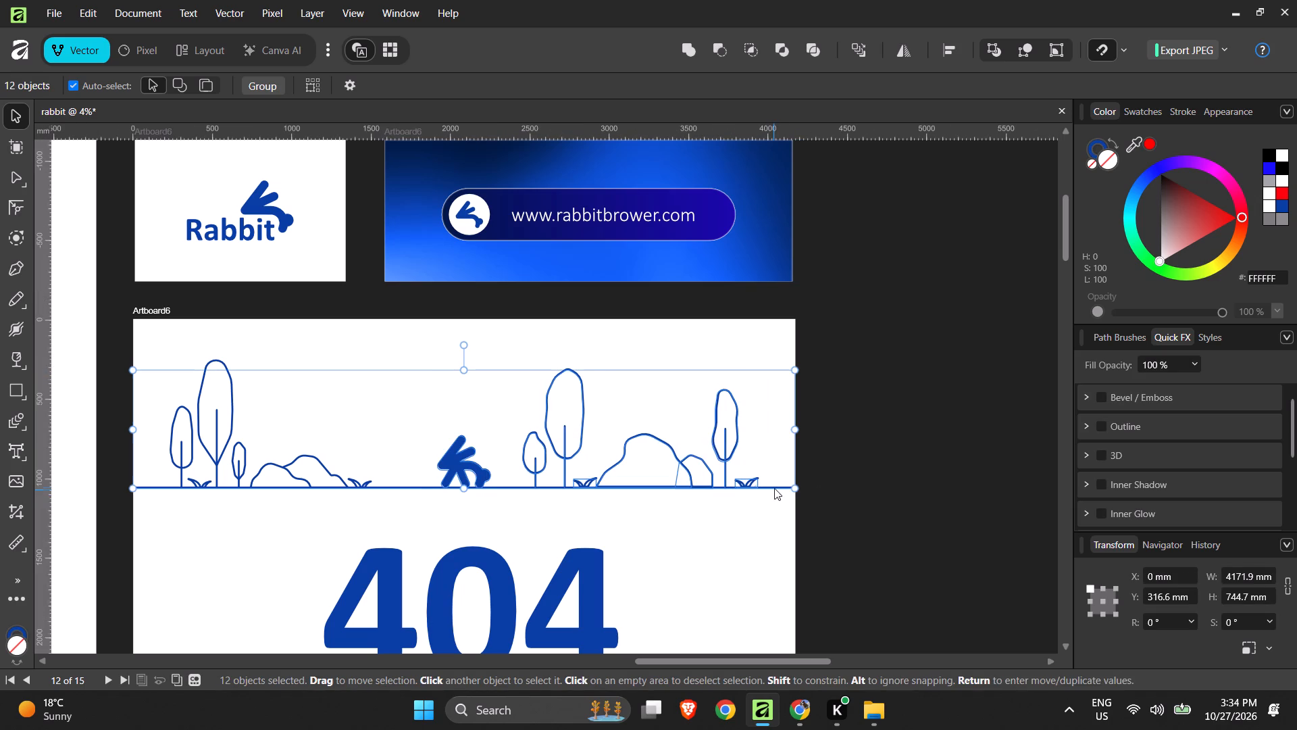
shift+click(461, 468)
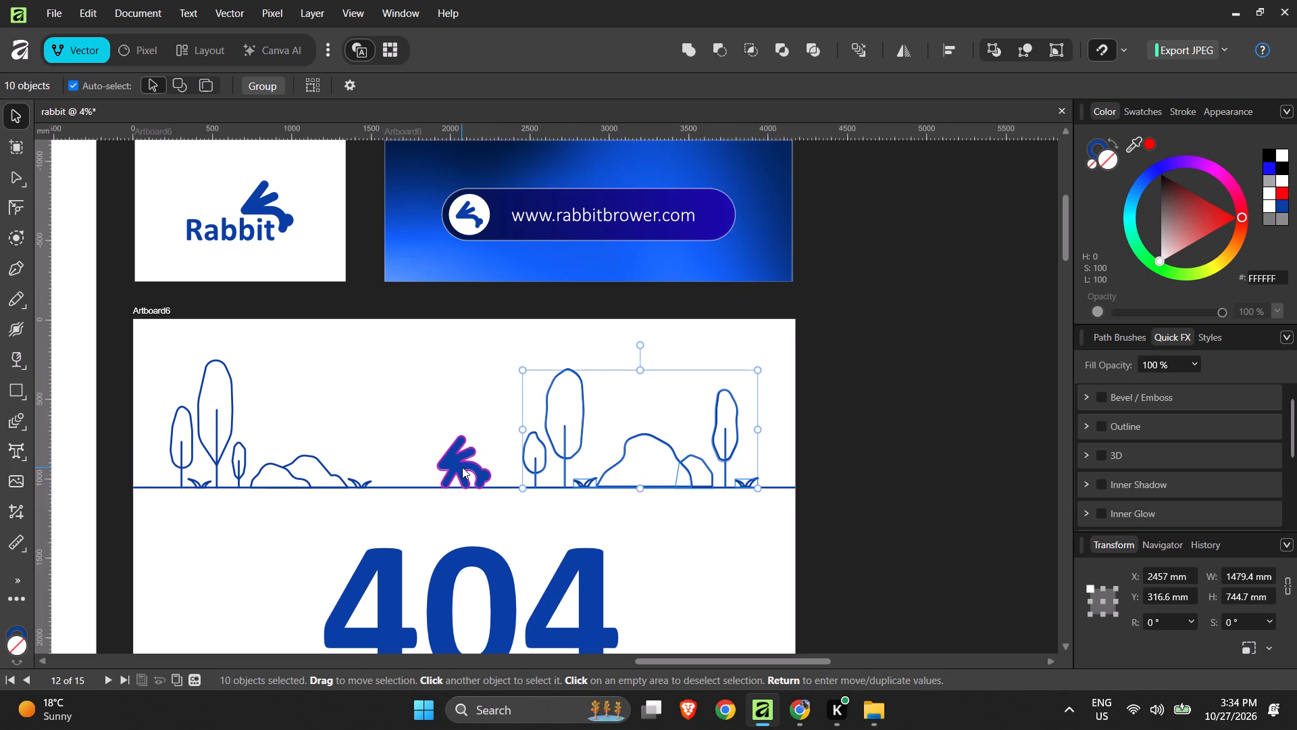
drag(522, 372, 540, 383)
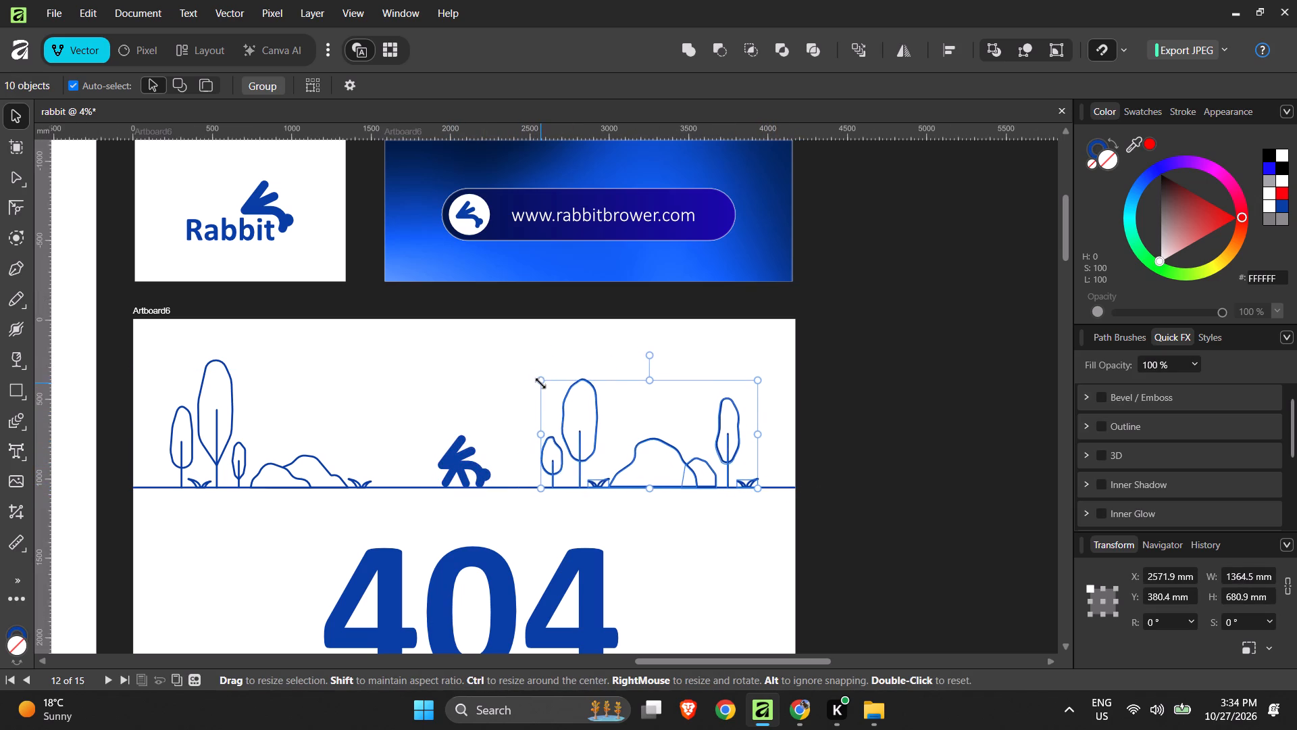
key(ctrl+z)
shift+drag(527, 371, 552, 381)
click(886, 387)
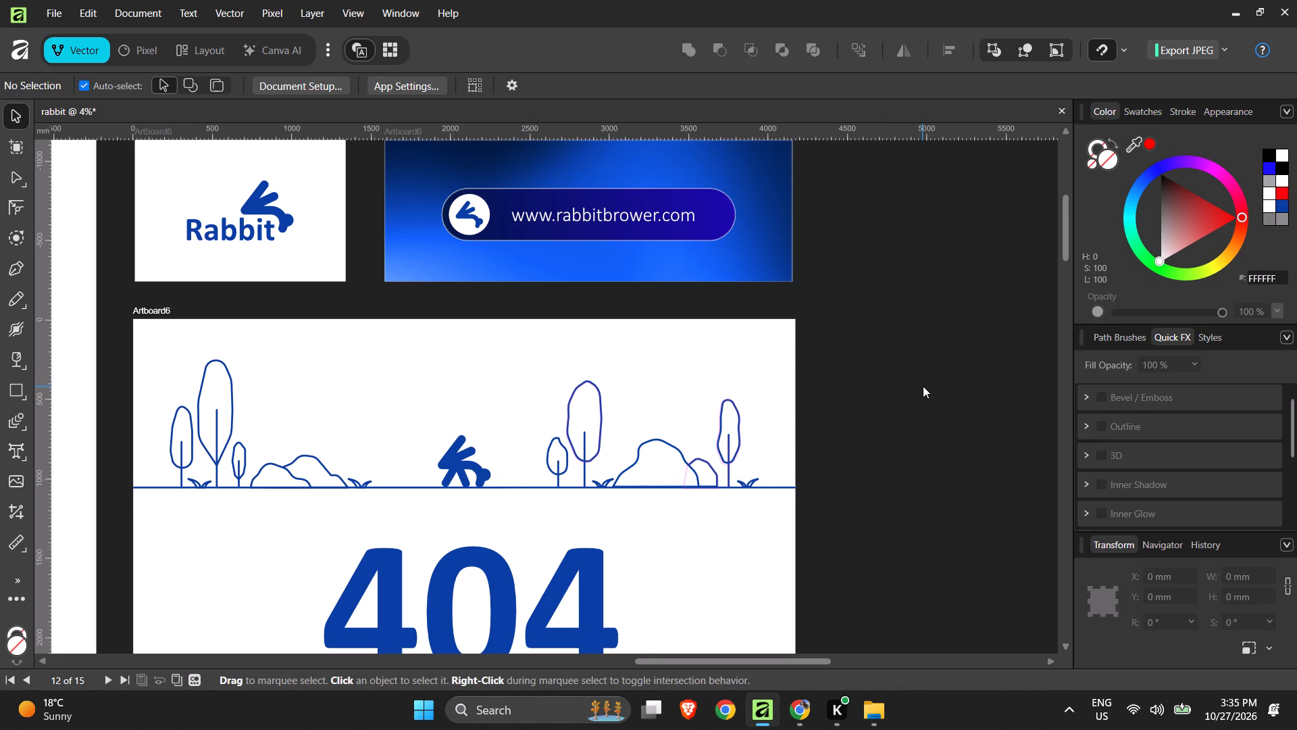
Scale the scenery group left of the rabbit down to about 1136.7 × 721 mm, keeping its lower-left corner fixed.
ctrl+scroll(921, 391, down, 3)
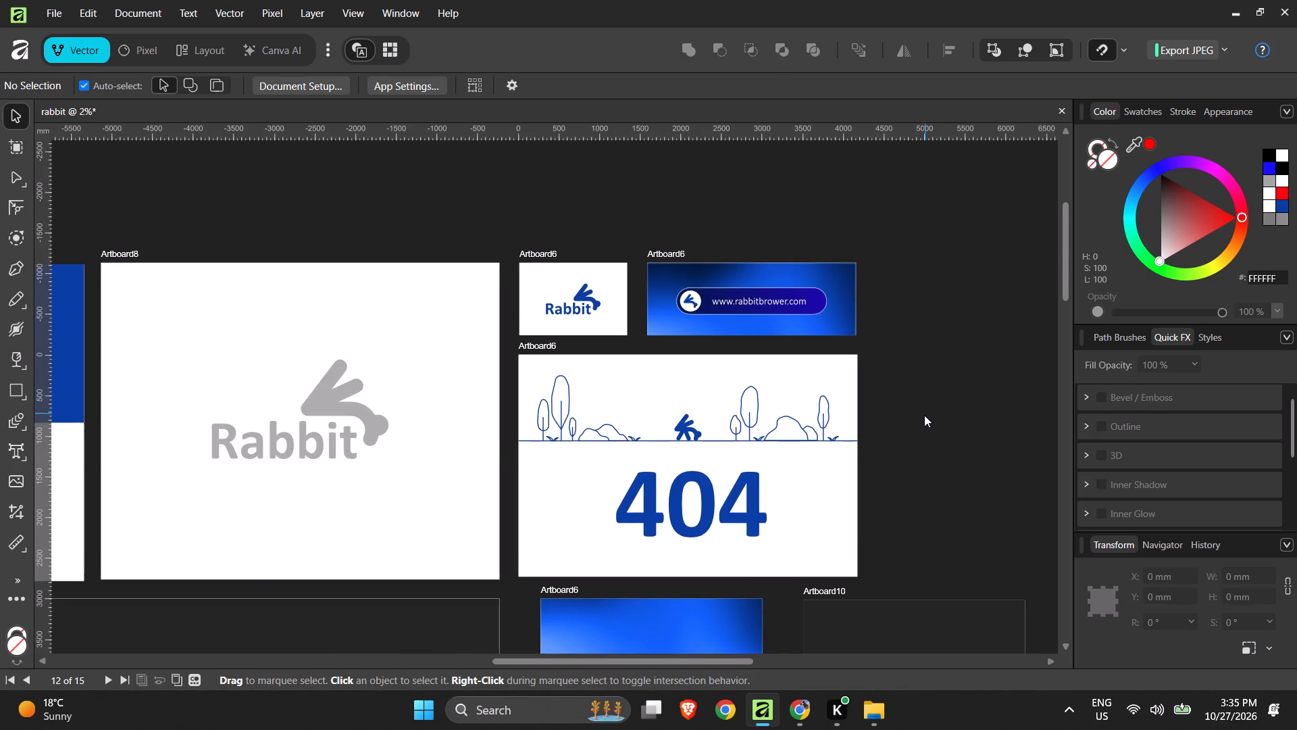
ctrl+scroll(923, 418, up, 1)
drag(417, 366, 565, 448)
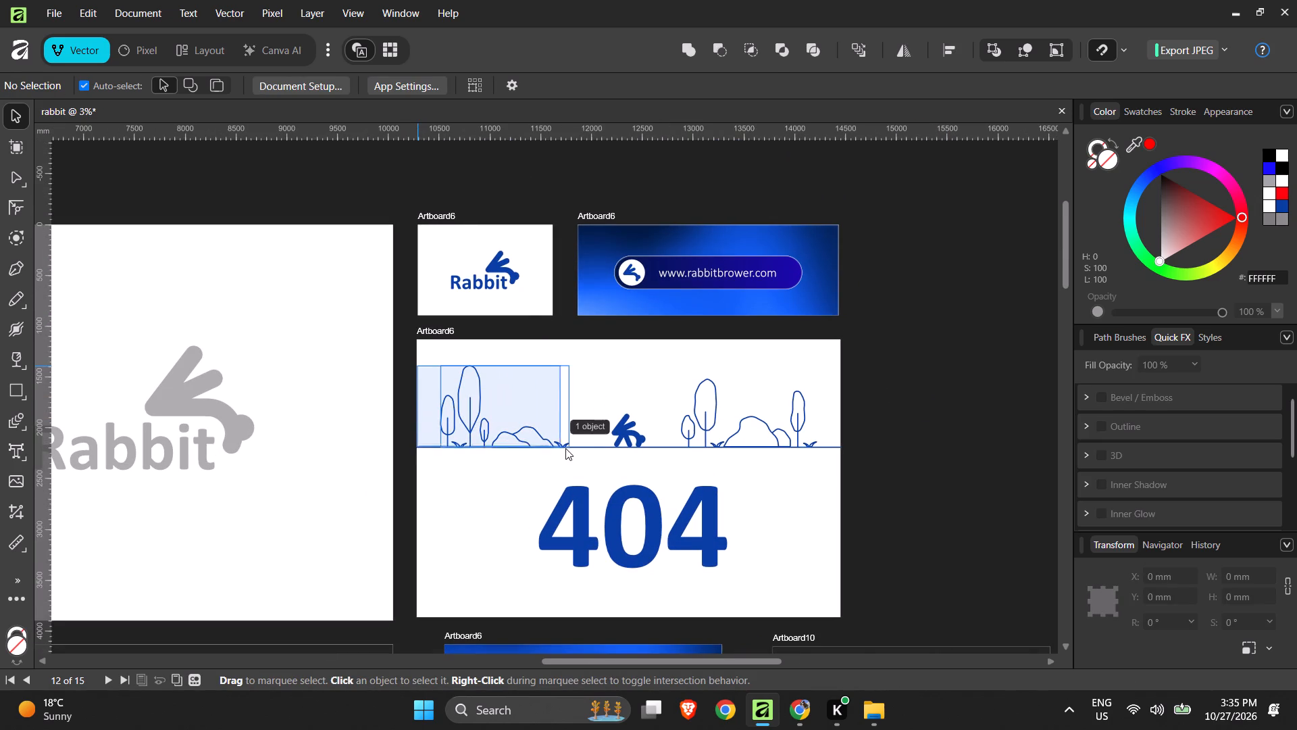
drag(565, 448, 570, 450)
shift+click(592, 447)
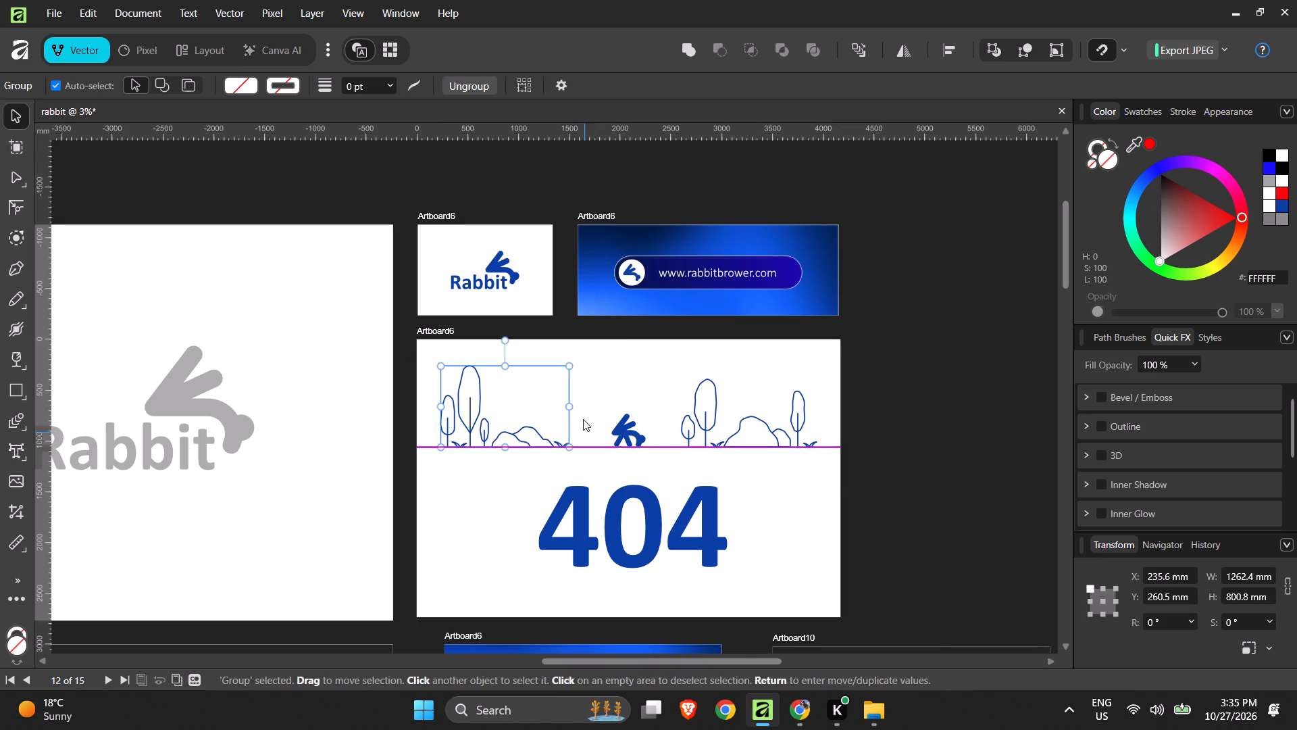
shift+drag(569, 370, 565, 381)
key(ctrl+z)
shift+drag(569, 368, 561, 381)
key(ctrl+z)
drag(566, 369, 555, 379)
Move the left scenery group to X 331.1 mm, Y 347.3 mm on the 404 artboard.
drag(480, 429, 484, 430)
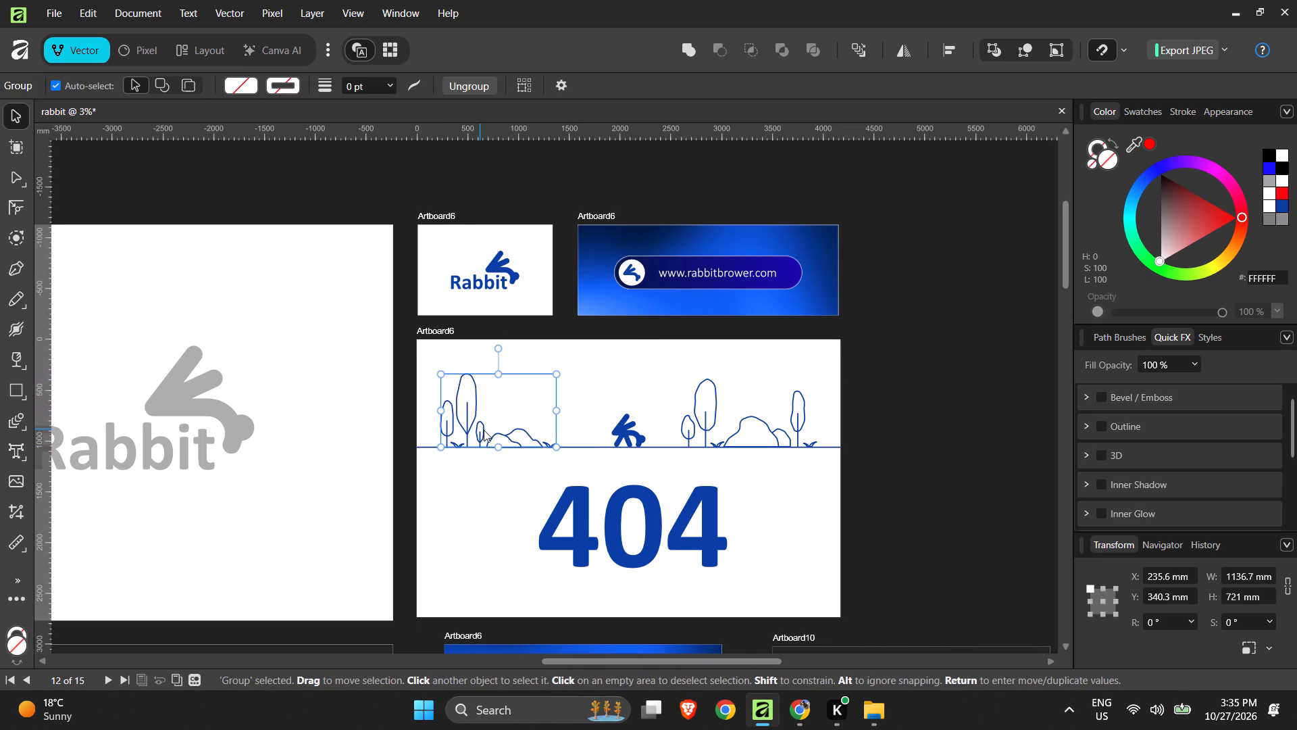
drag(484, 430, 490, 430)
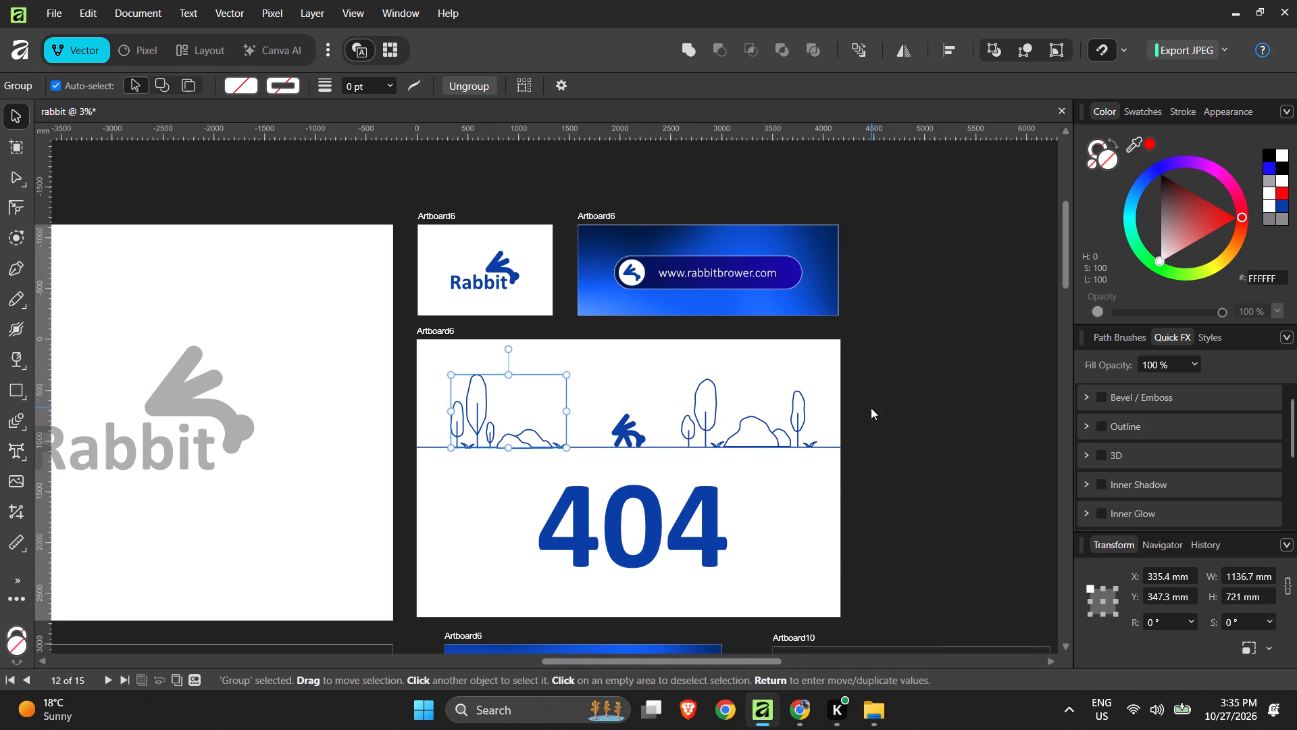
key(Left)
key(Left)
key(Left)
key(Left)
key(Left)
key(Left)
key(Left)
key(Left)
key(Left)
key(Left)
key(Left)
key(Left)
key(Left)
key(Left)
key(Left)
key(Left)
key(Left)
key(Left)
key(Left)
key(Left)
key(Left)
key(Left)
key(Left)
key(Left)
key(Left)
key(Left)
key(Left)
key(Left)
key(Left)
key(Left)
key(Left)
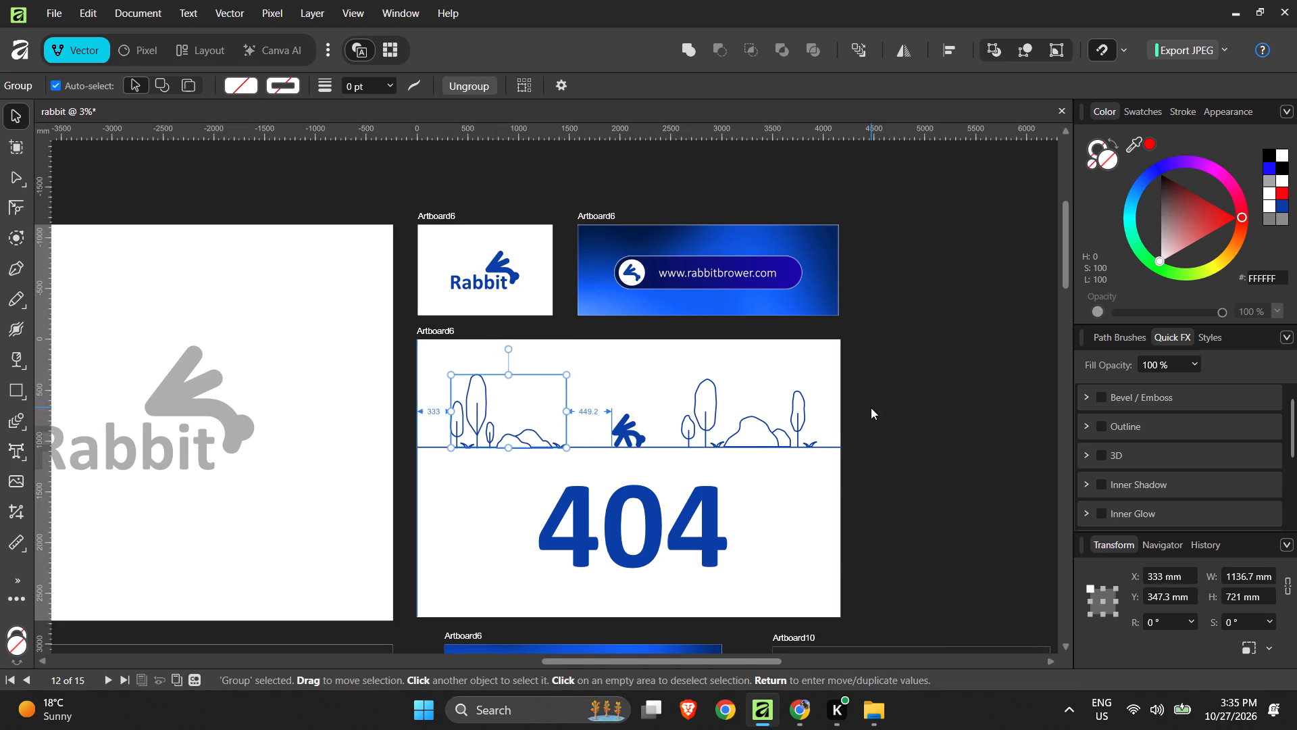
key(Left)
key(Left)
key(Left)
key(Left)
key(Left)
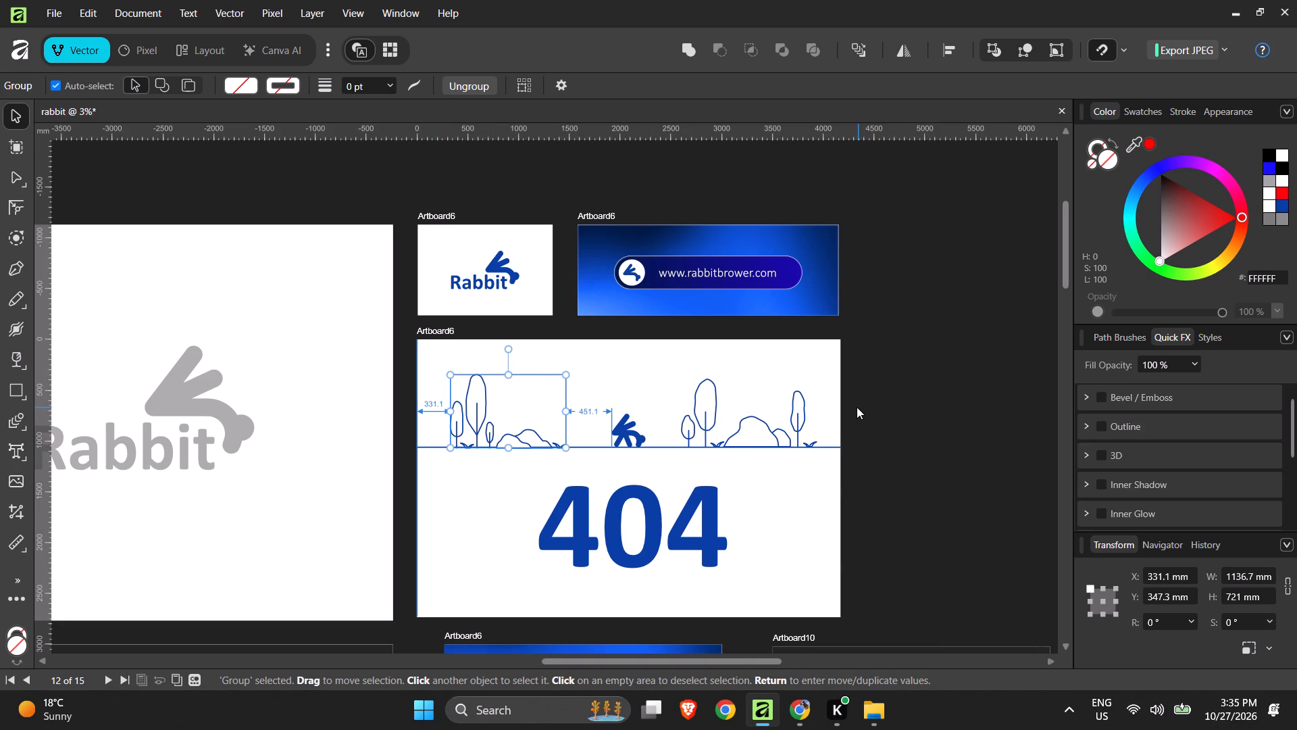
click(905, 399)
Look over the 404 artboard and the rest of the brand artboards to check the overall layout.
ctrl+scroll(905, 399, down, 5)
ctrl+scroll(918, 463, up, 2)
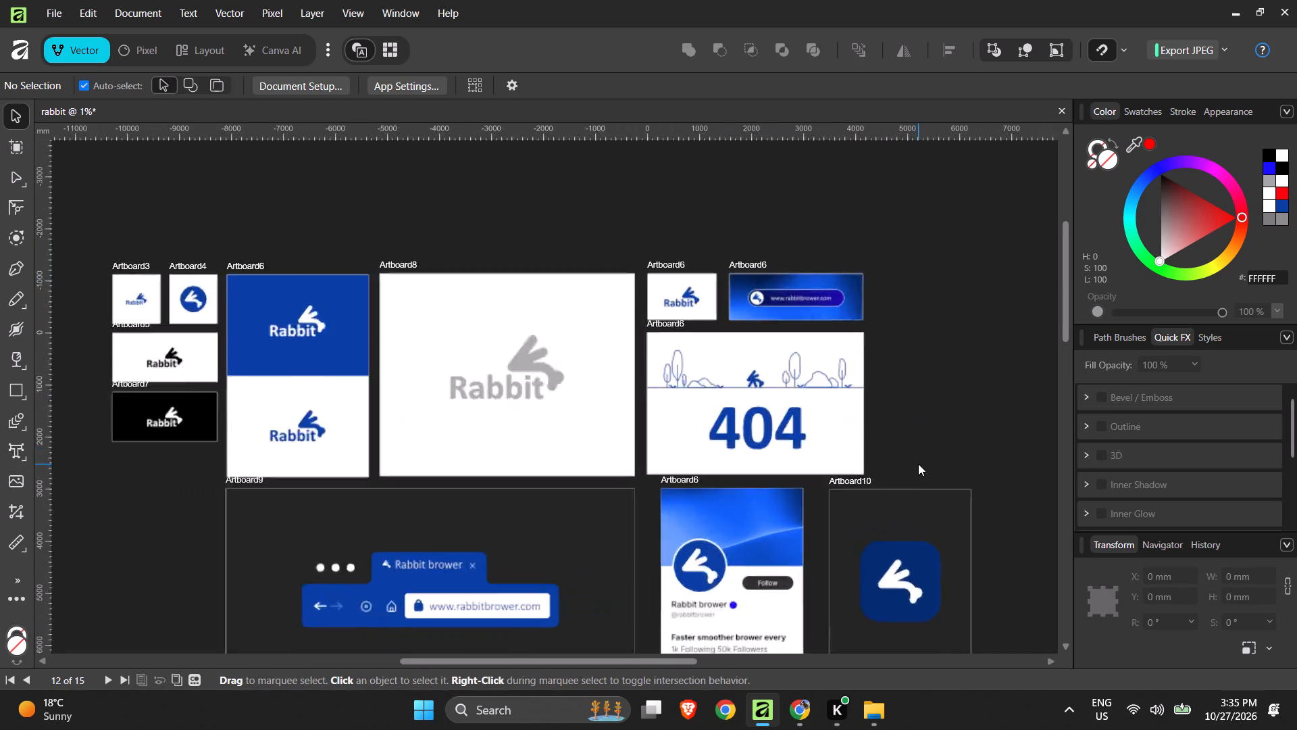
ctrl+scroll(918, 464, up, 3)
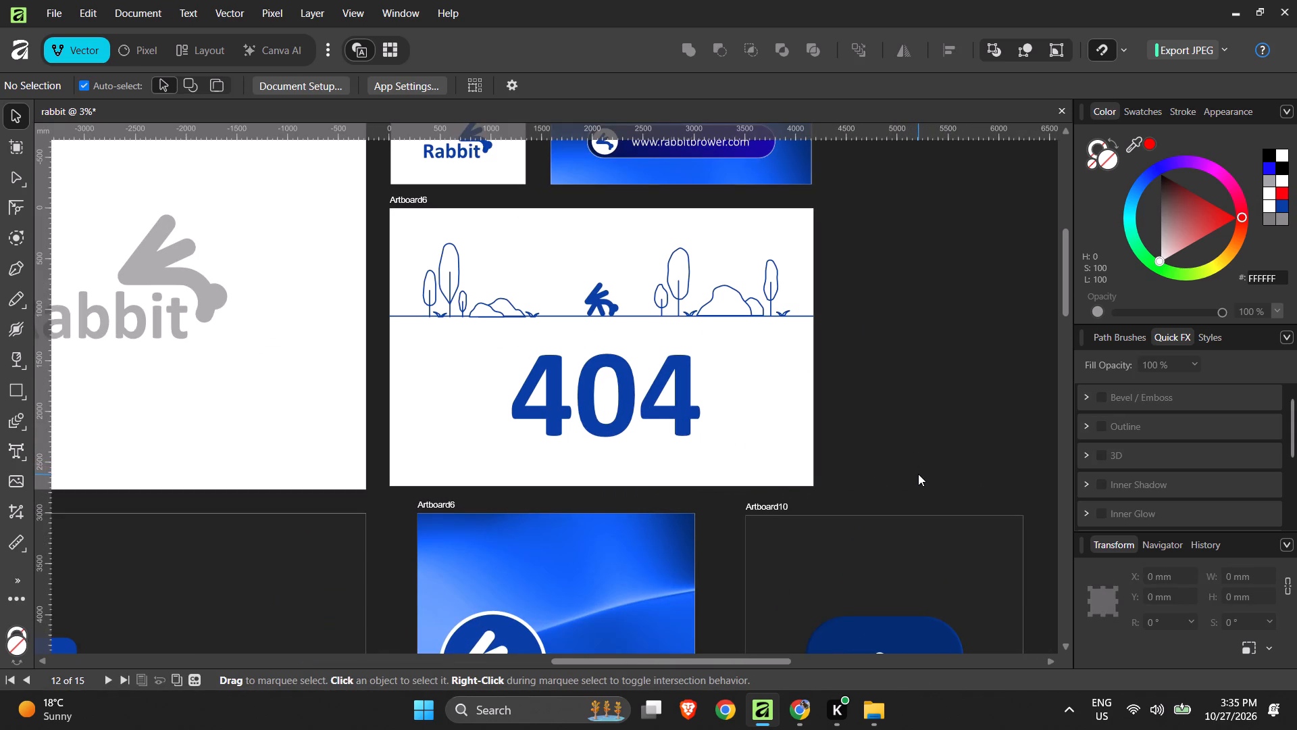
ctrl+scroll(918, 475, up, 1)
ctrl+scroll(884, 410, down, 2)
ctrl+scroll(884, 410, up, 1)
ctrl+scroll(884, 410, down, 6)
ctrl+scroll(889, 648, up, 4)
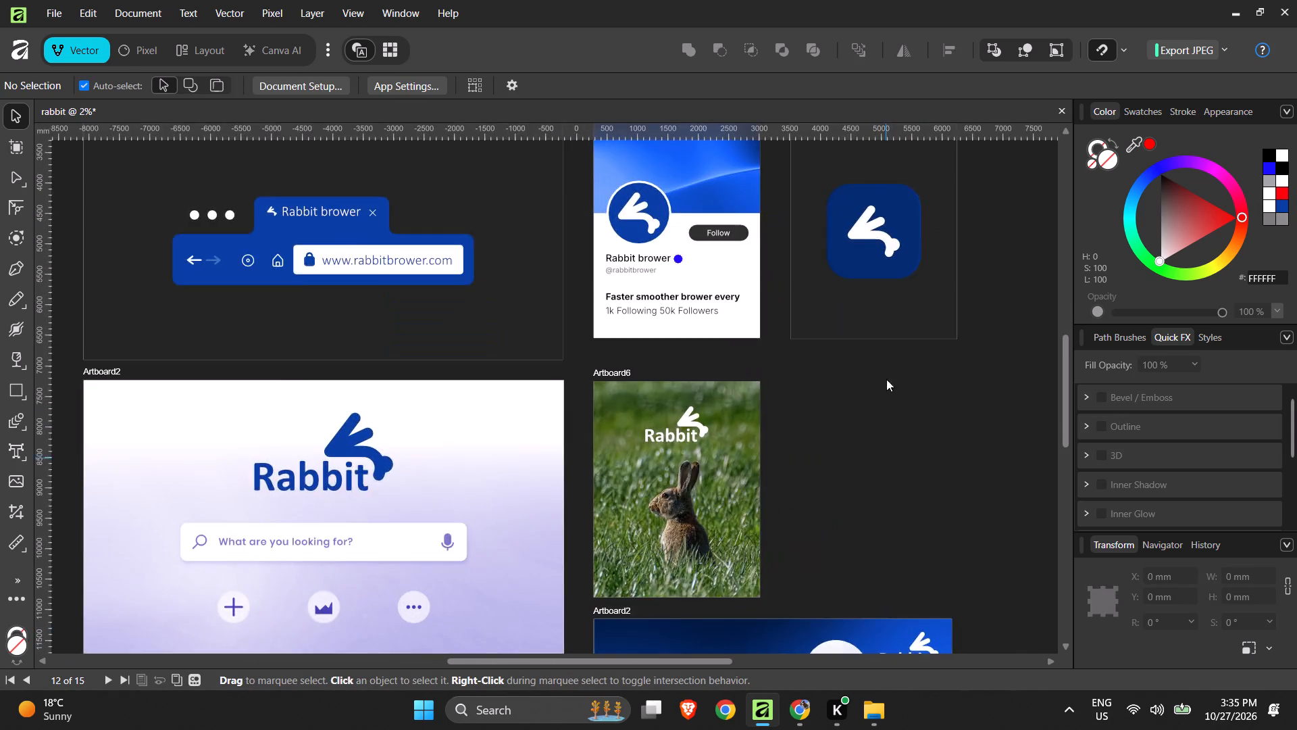
ctrl+scroll(886, 290, down, 5)
ctrl+scroll(852, 470, up, 8)
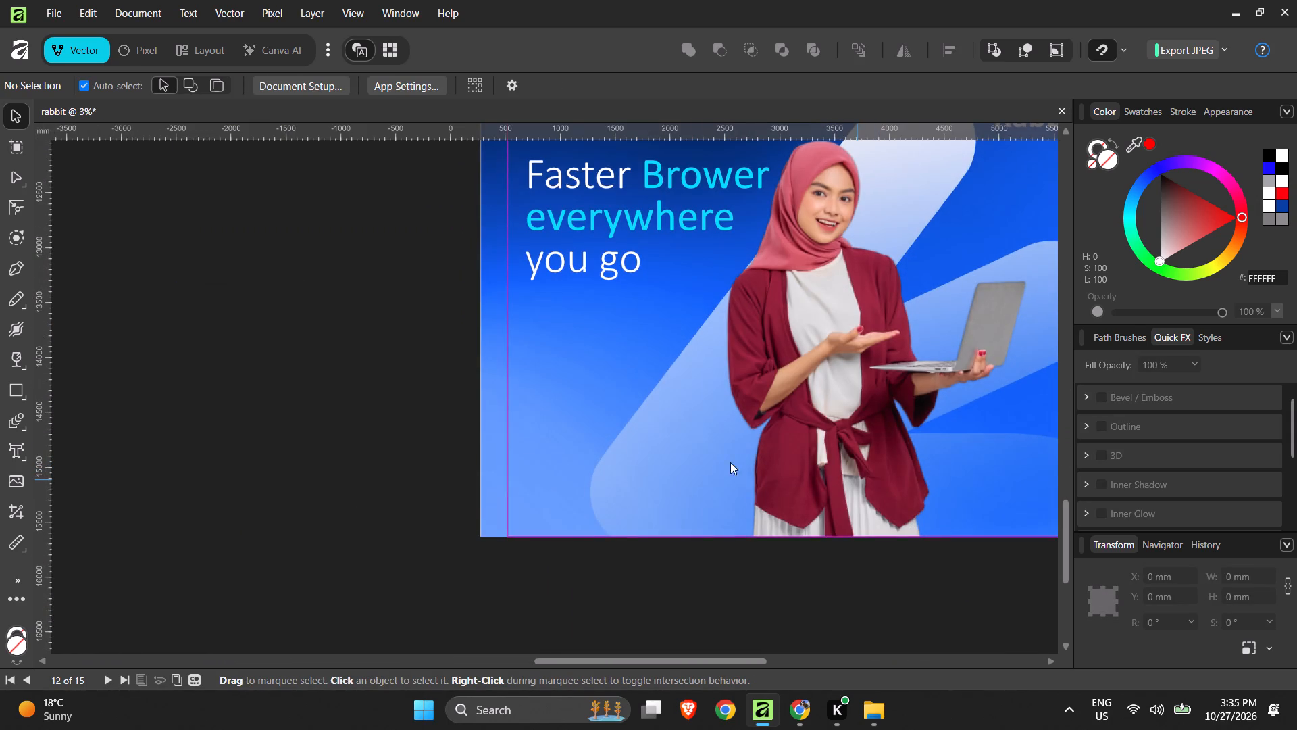
ctrl+scroll(509, 436, down, 4)
ctrl+scroll(771, 482, down, 3)
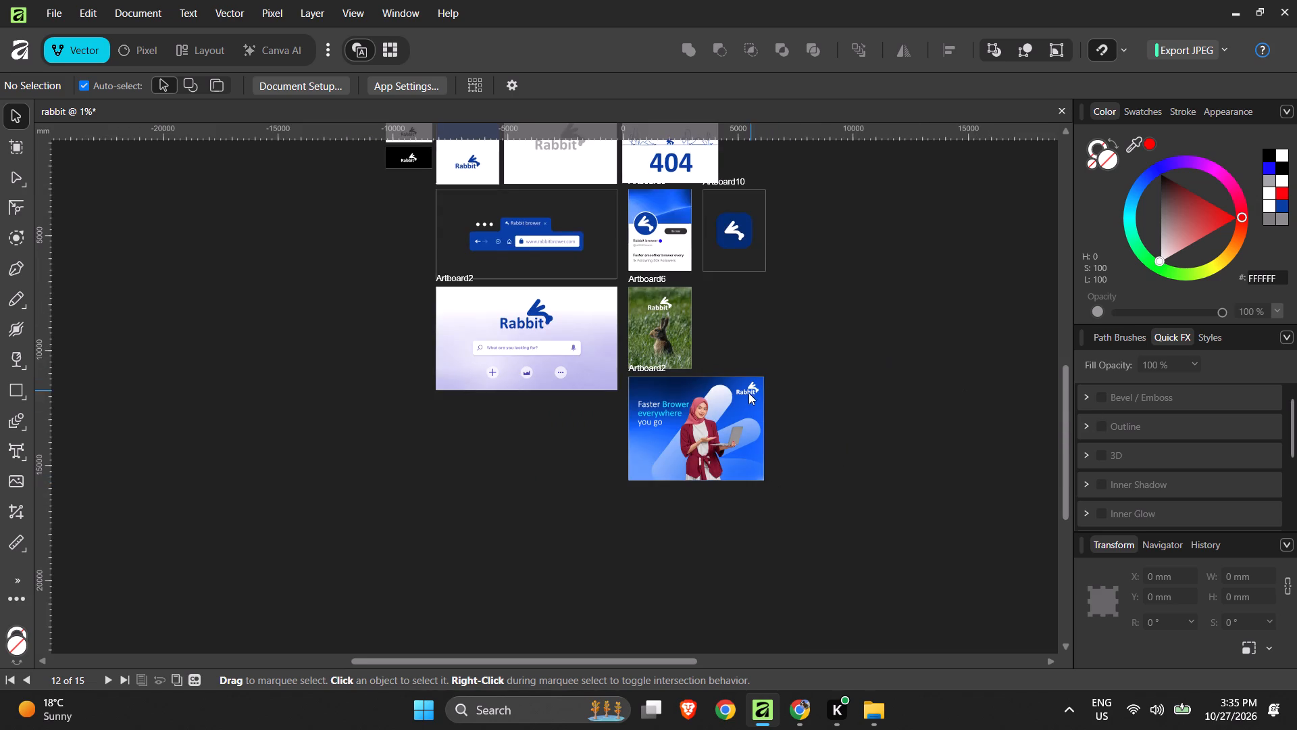
ctrl+scroll(746, 393, down, 3)
ctrl+scroll(642, 228, up, 8)
ctrl+scroll(656, 255, down, 4)
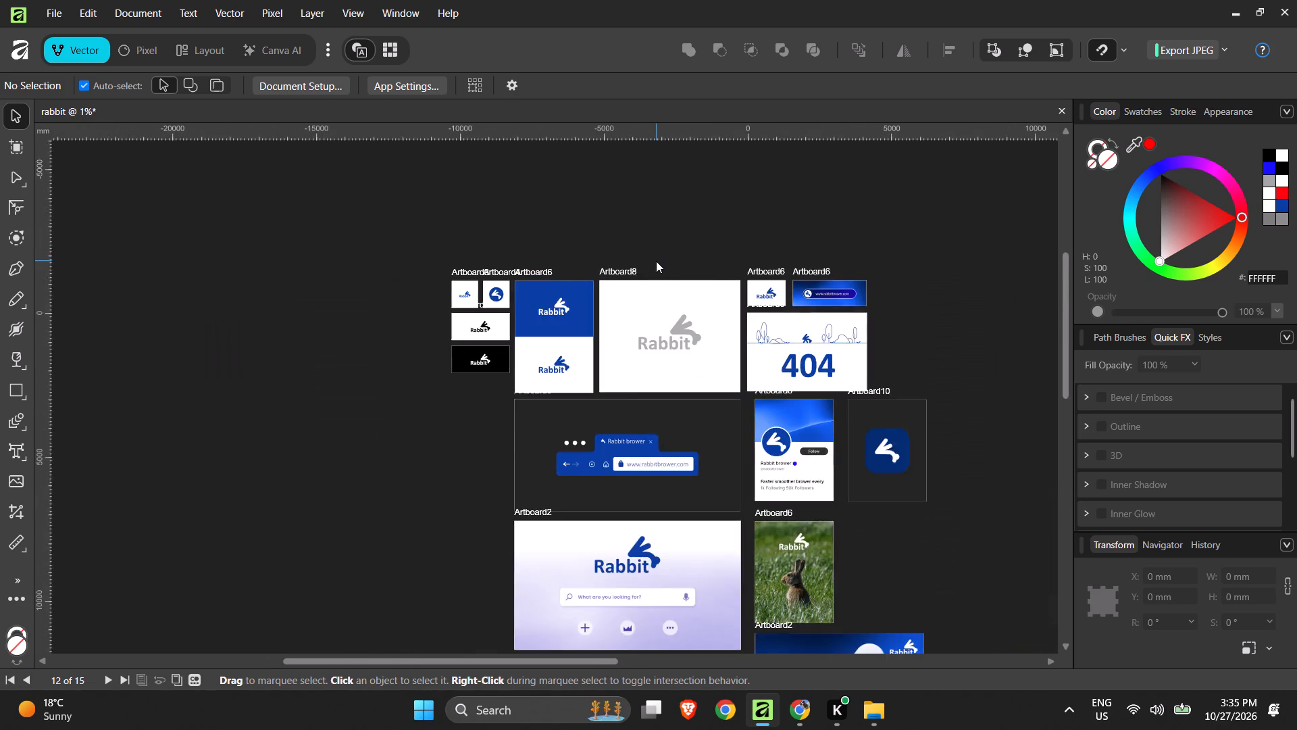
ctrl+scroll(656, 261, down, 3)
ctrl+scroll(790, 403, up, 3)
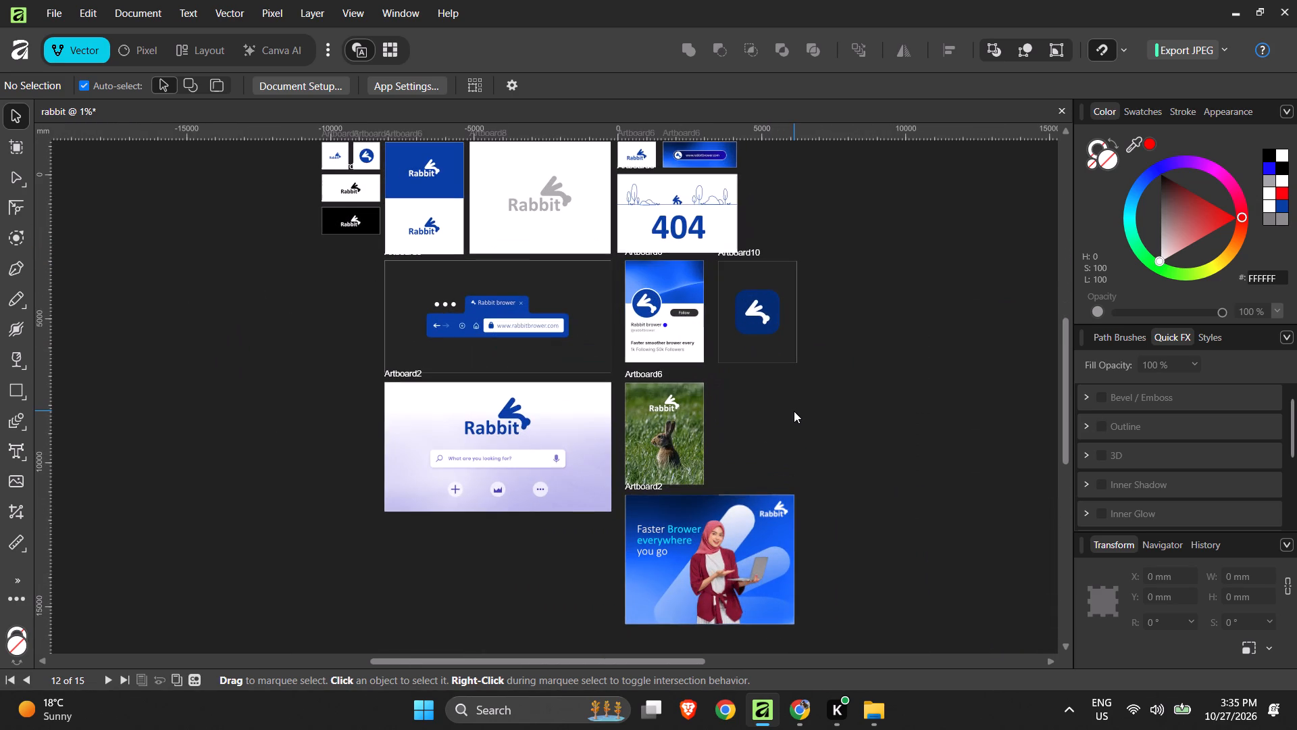
ctrl+scroll(762, 416, down, 2)
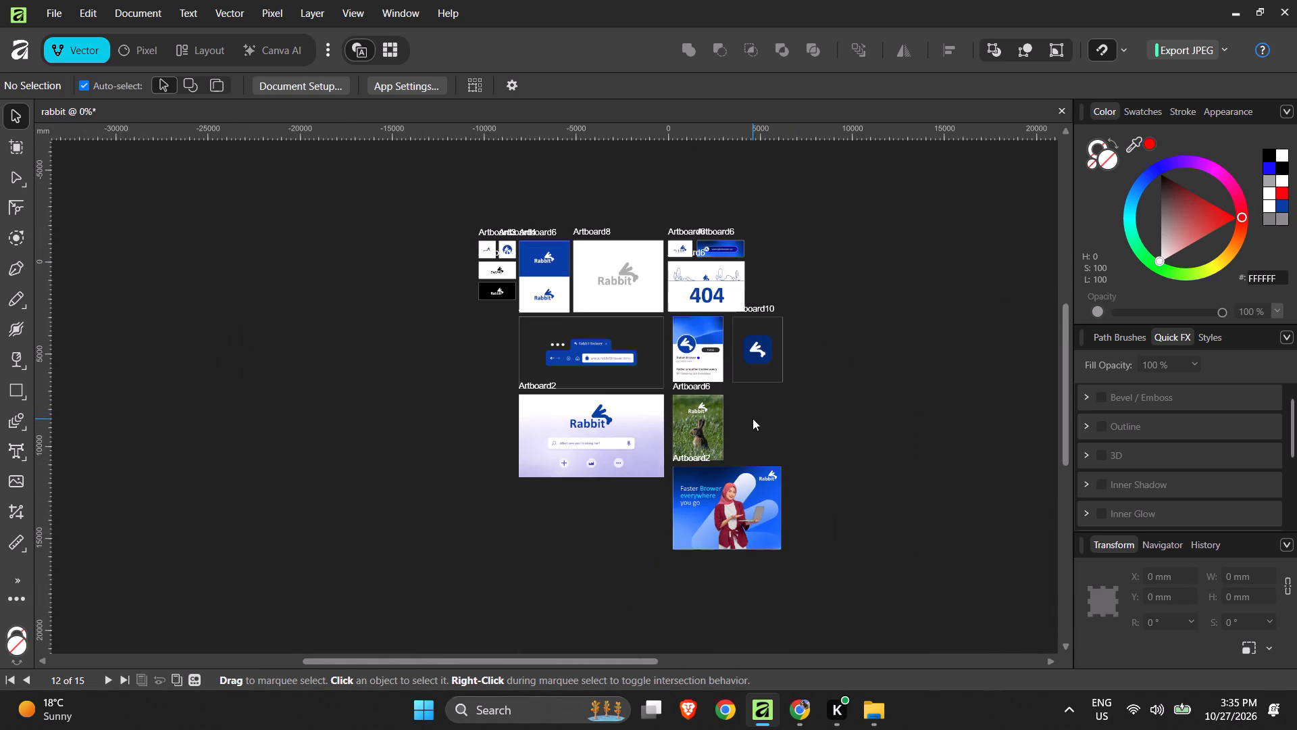
Review the 404 page artboard together with the neighbouring small logo, web address banner and grey logo artboards.
ctrl+scroll(804, 425, down, 1)
ctrl+scroll(804, 425, up, 5)
ctrl+scroll(80, 461, down, 3)
ctrl+scroll(80, 461, up, 1)
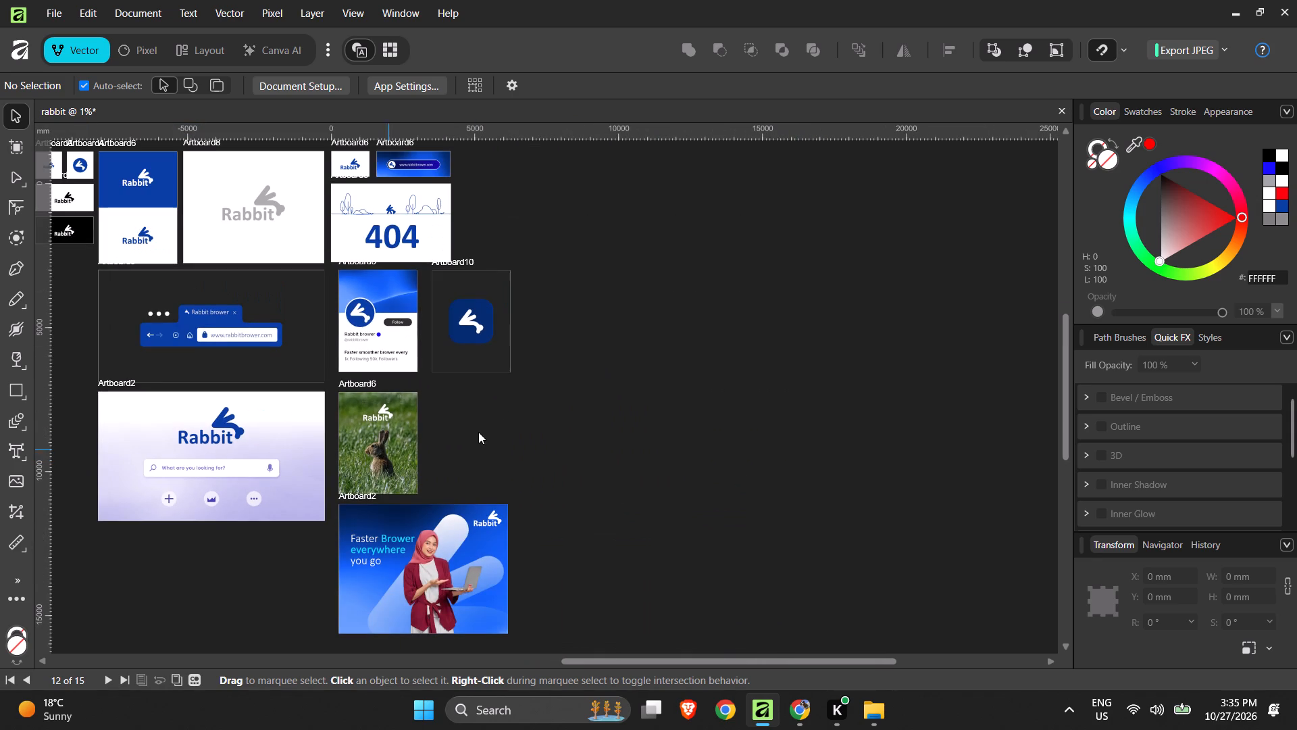
ctrl+scroll(598, 430, down, 2)
ctrl+scroll(428, 249, up, 4)
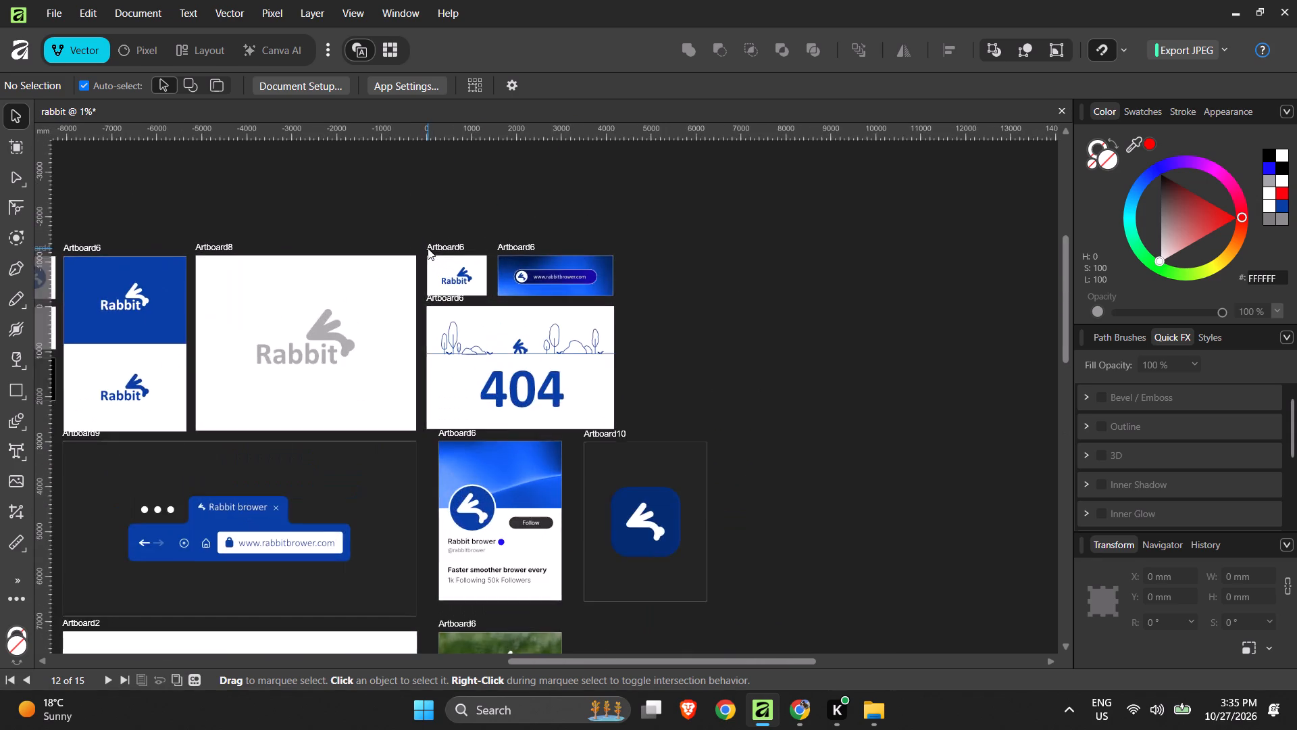
ctrl+scroll(431, 249, up, 5)
ctrl+scroll(431, 249, down, 3)
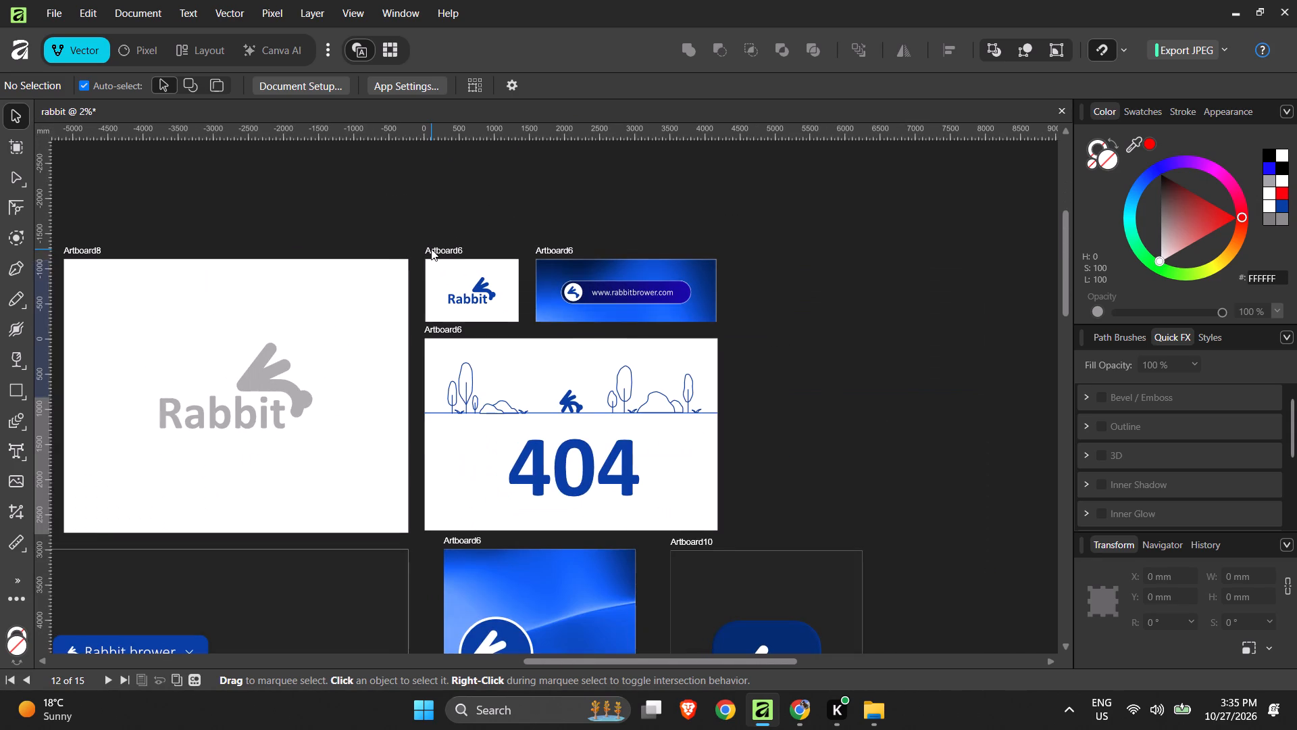
ctrl+scroll(440, 258, down, 2)
ctrl+scroll(287, 333, up, 1)
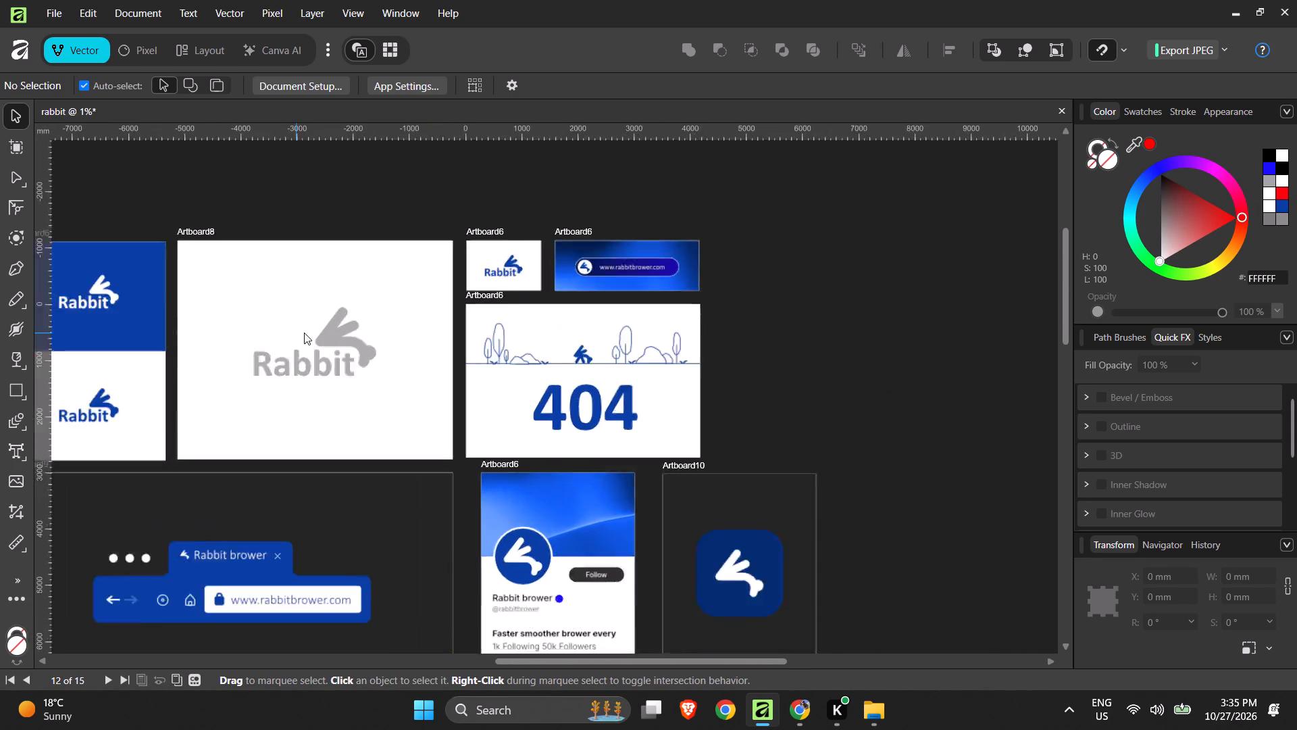
ctrl+scroll(304, 333, up, 3)
ctrl+scroll(305, 333, down, 6)
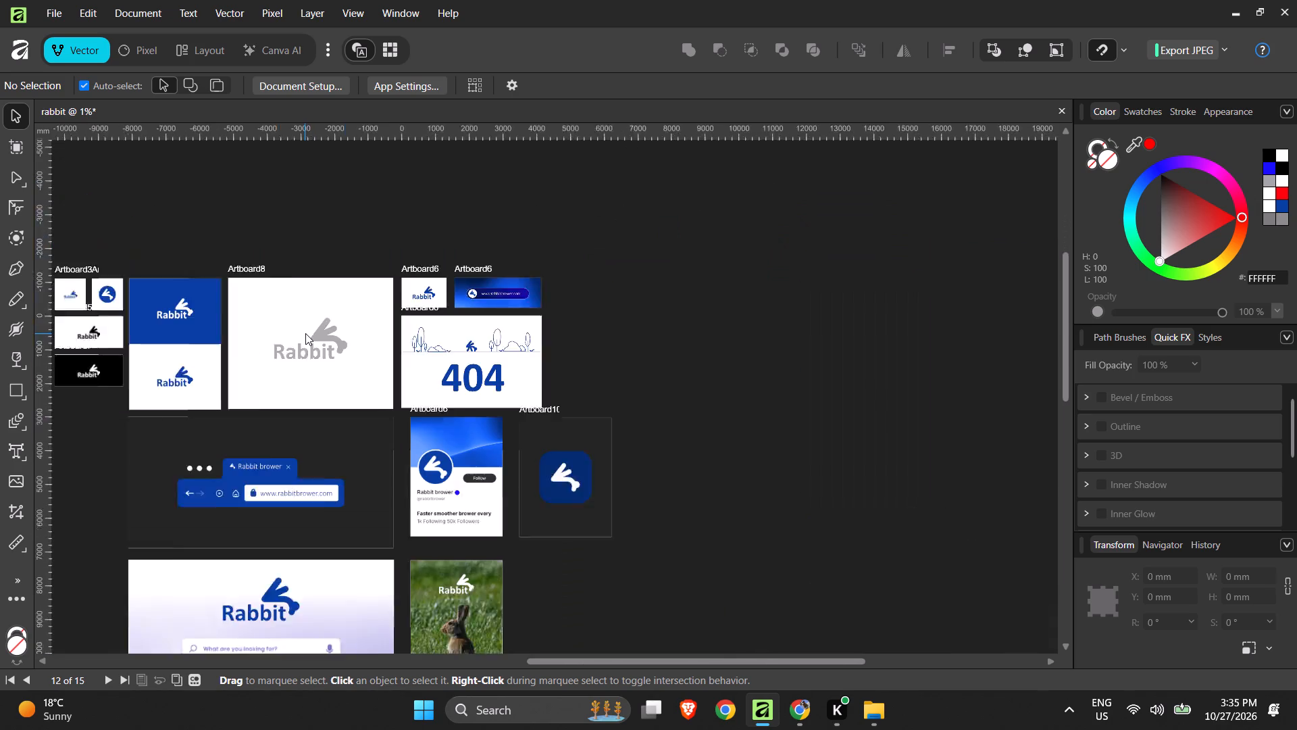
ctrl+scroll(304, 334, up, 3)
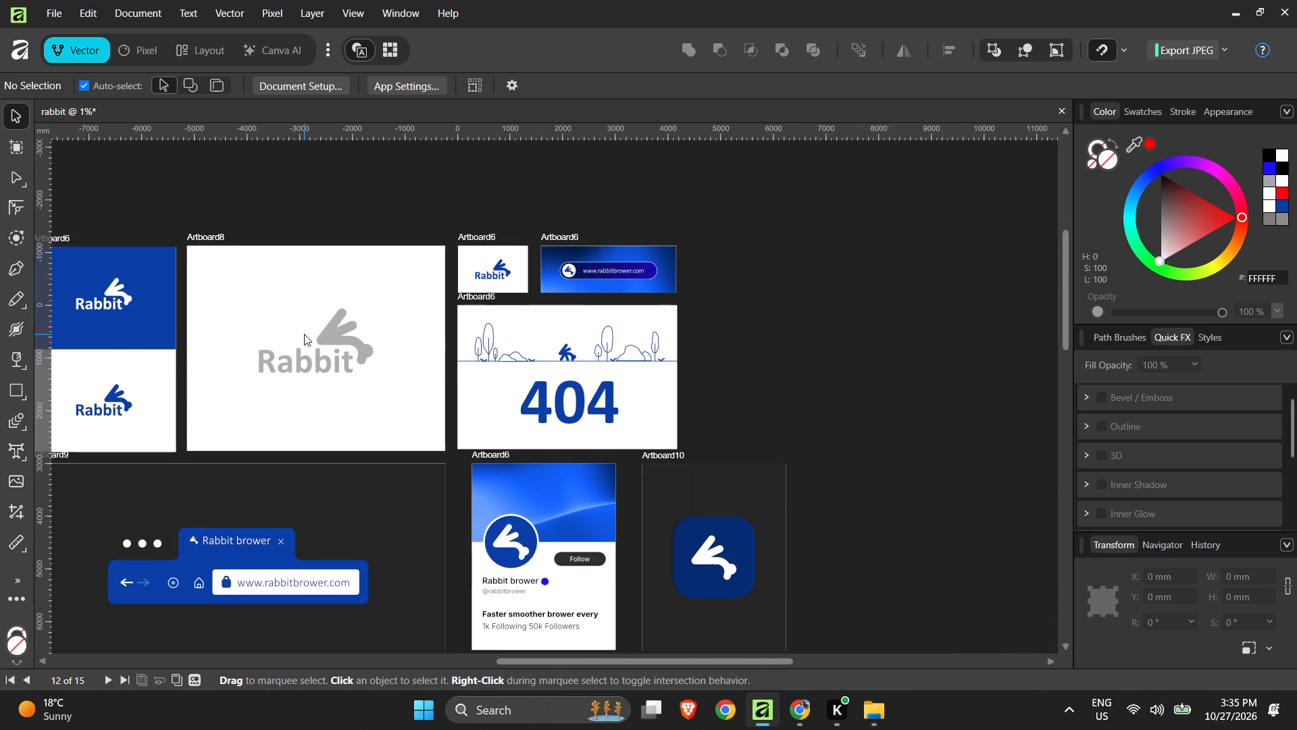
ctrl+scroll(303, 335, up, 2)
ctrl+scroll(672, 335, down, 4)
Examine the logo variation artboards: the small white, circular icon, black and white, and blue Rabbit versions.
ctrl+scroll(455, 335, up, 2)
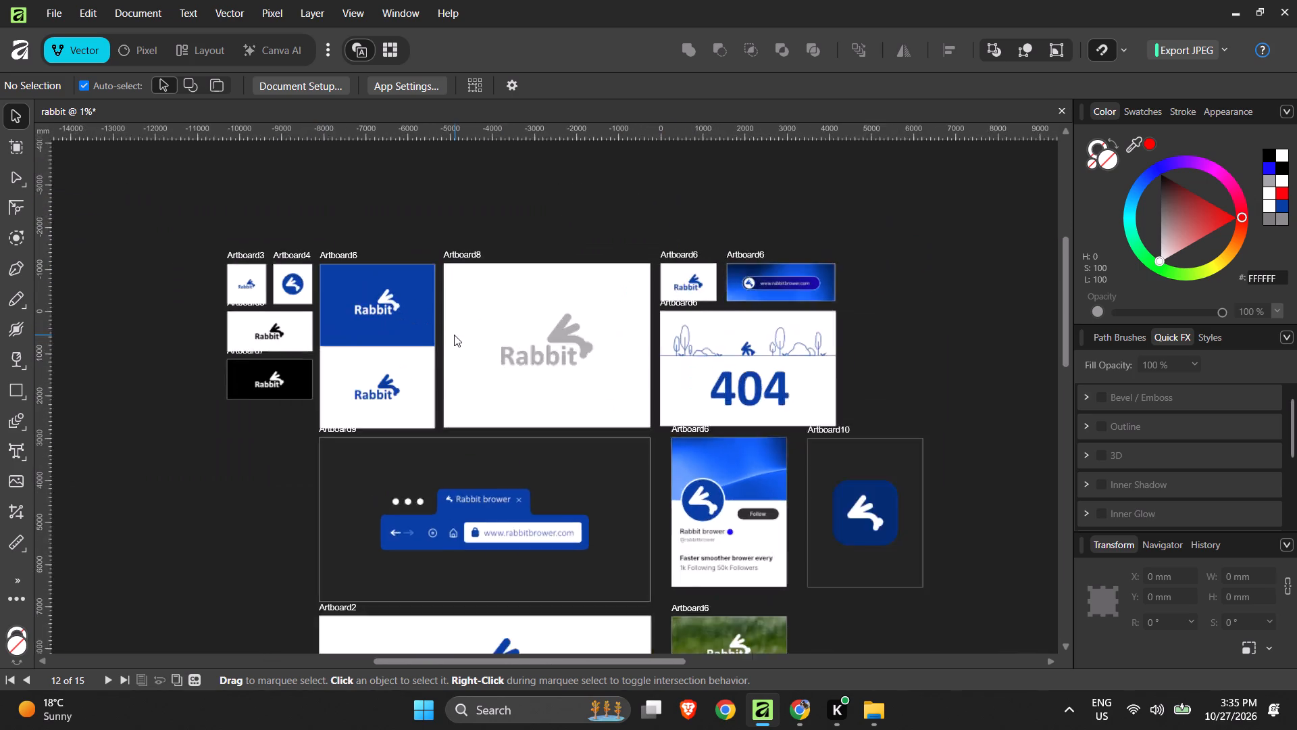
ctrl+scroll(454, 335, up, 2)
ctrl+scroll(628, 326, down, 3)
ctrl+scroll(345, 303, up, 4)
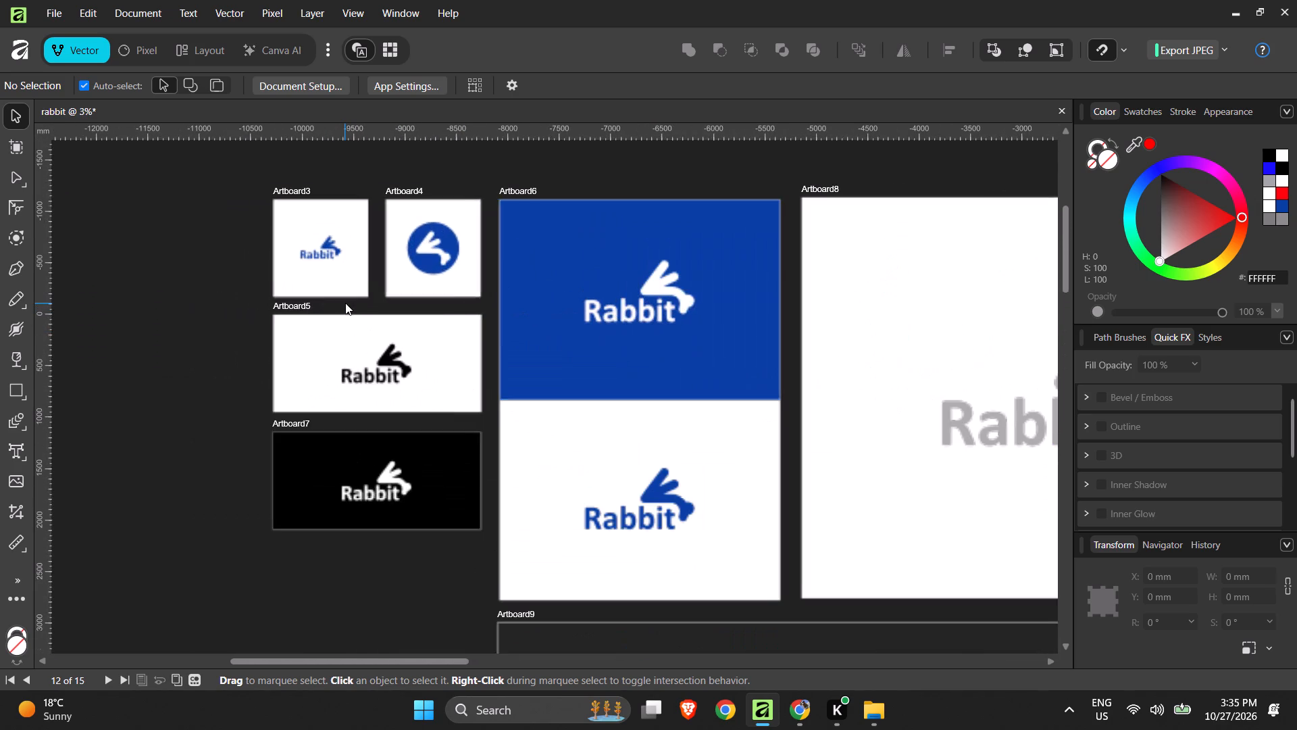
ctrl+scroll(345, 303, down, 1)
ctrl+scroll(345, 303, up, 2)
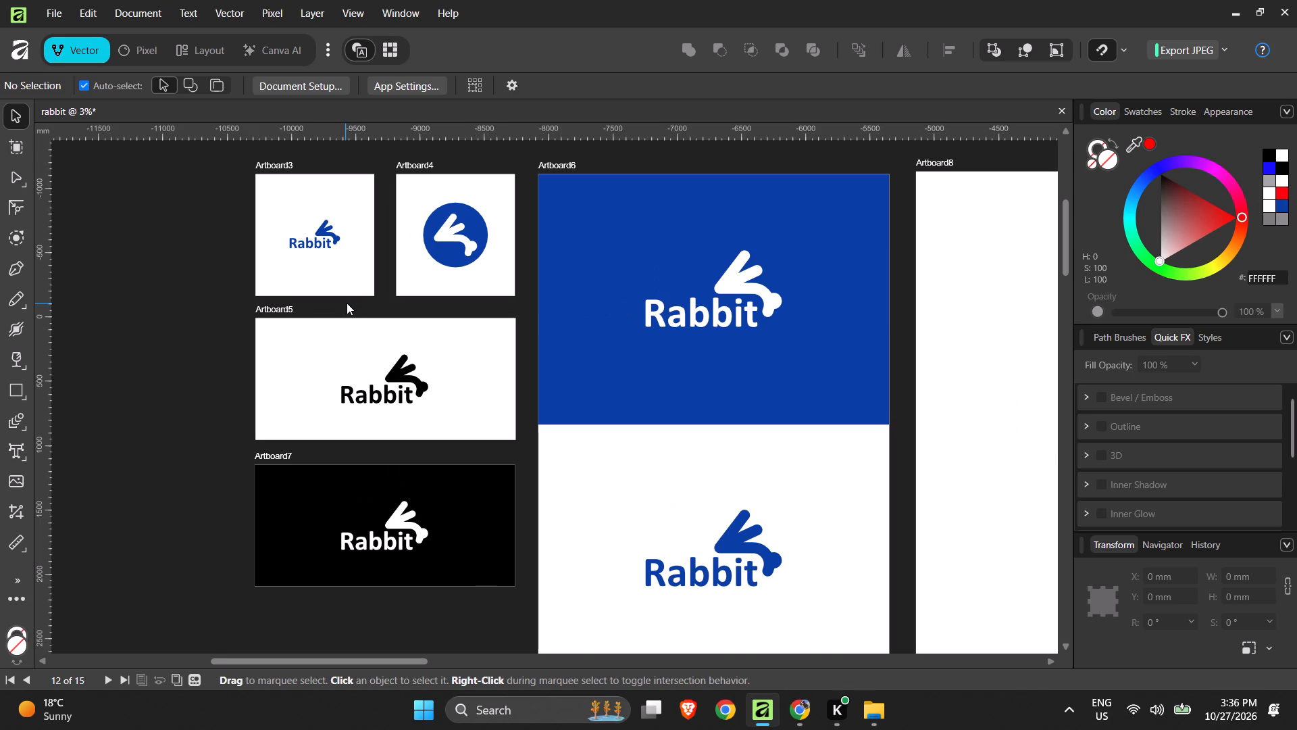
ctrl+scroll(347, 303, up, 1)
ctrl+scroll(347, 303, down, 2)
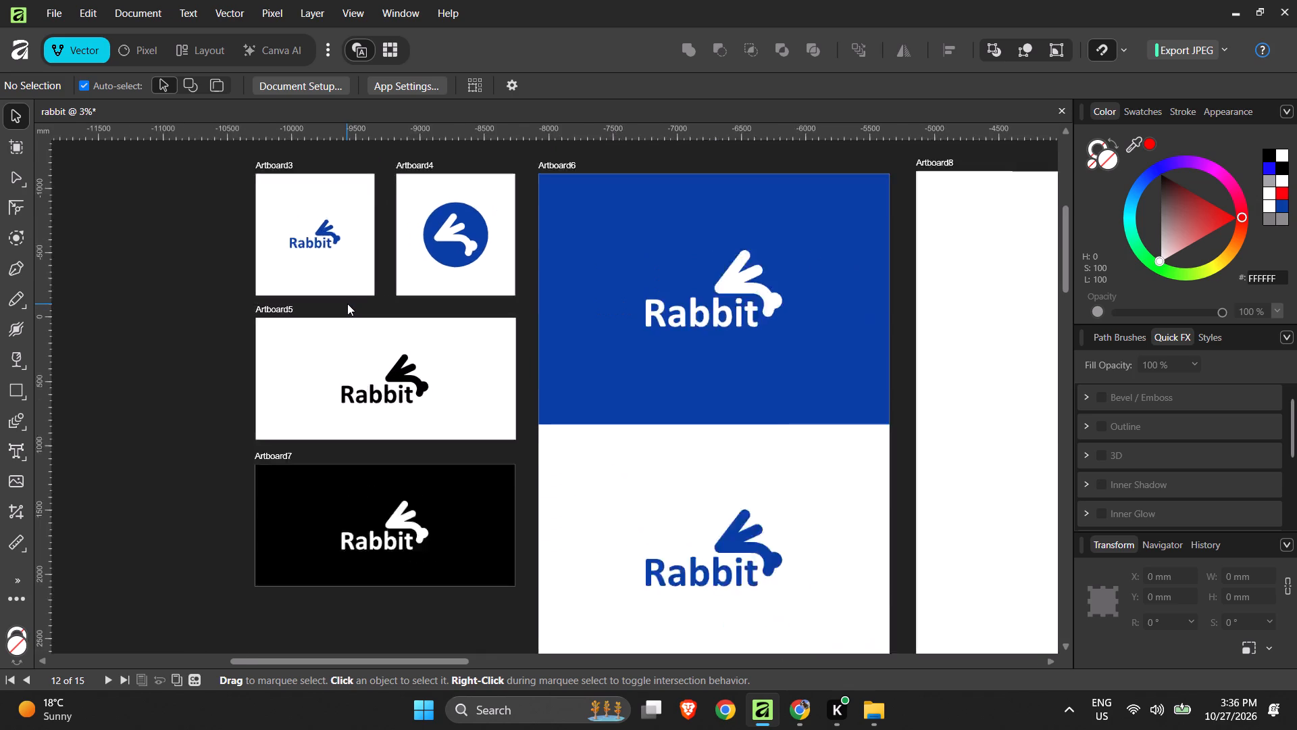
Compare the 404 page artboard with the large grey Rabbit logo artboard and the blue logo artboards.
ctrl+scroll(347, 303, down, 4)
ctrl+scroll(769, 316, up, 2)
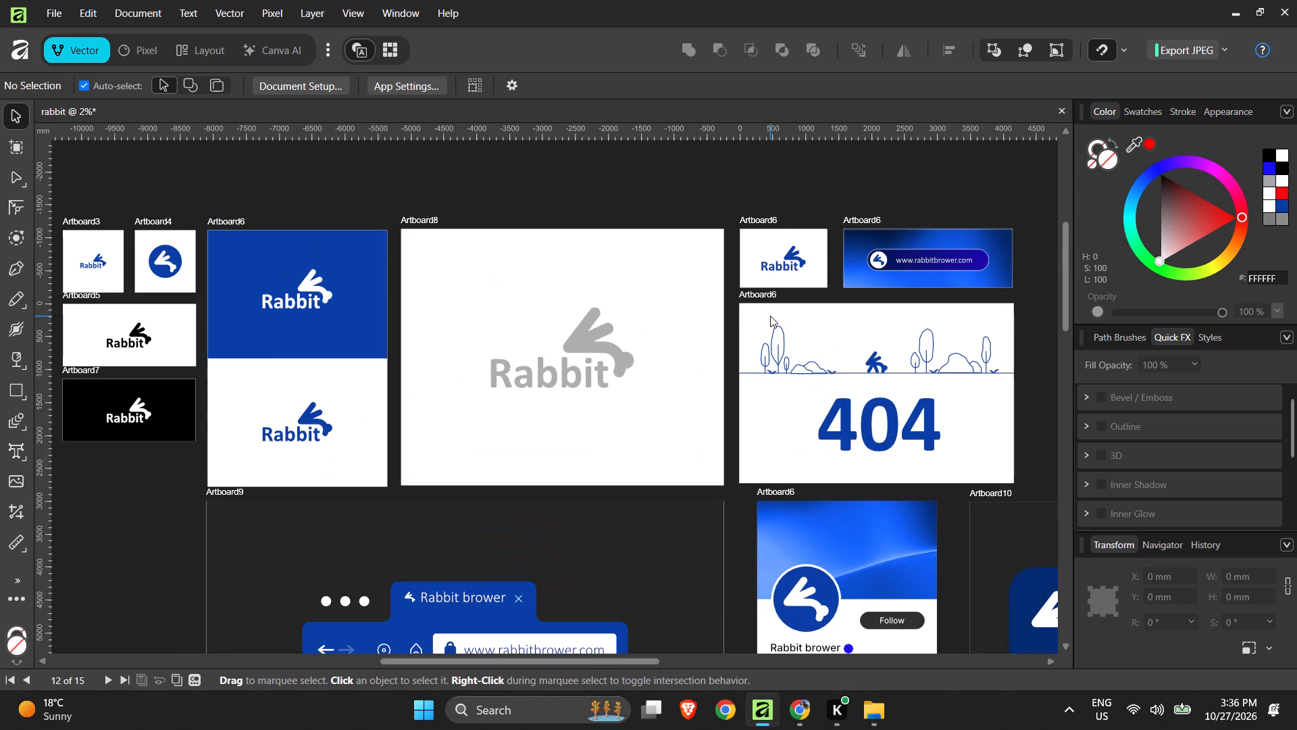
ctrl+scroll(730, 317, up, 3)
ctrl+scroll(728, 317, down, 1)
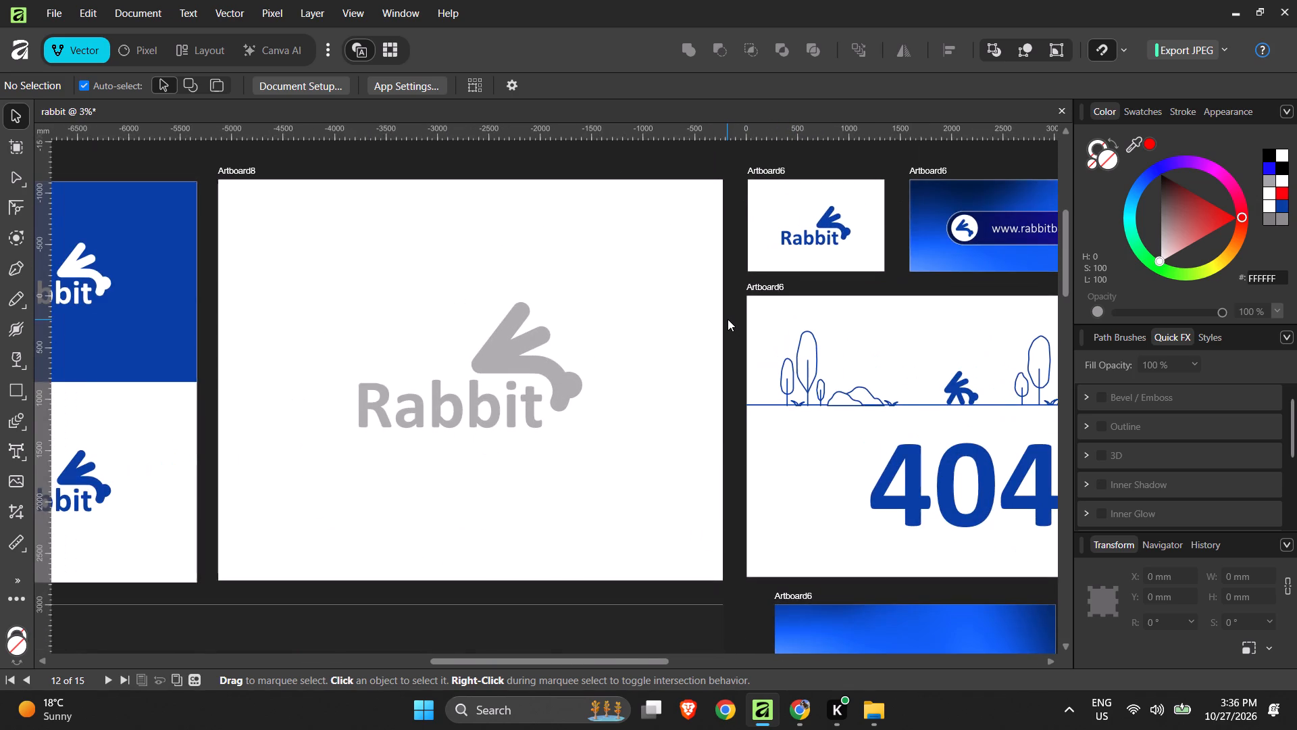
ctrl+scroll(728, 319, down, 2)
ctrl+scroll(365, 320, up, 2)
ctrl+scroll(807, 320, down, 3)
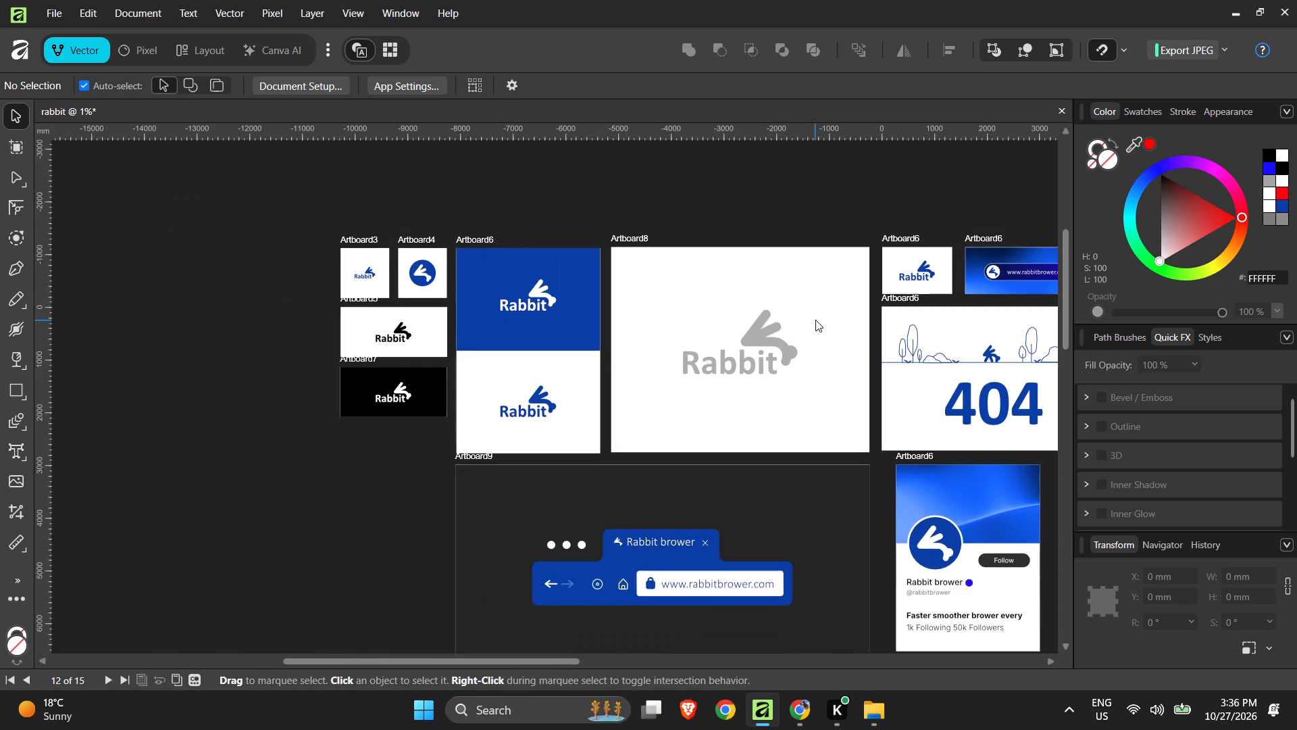
ctrl+scroll(467, 297, up, 5)
ctrl+scroll(421, 313, down, 5)
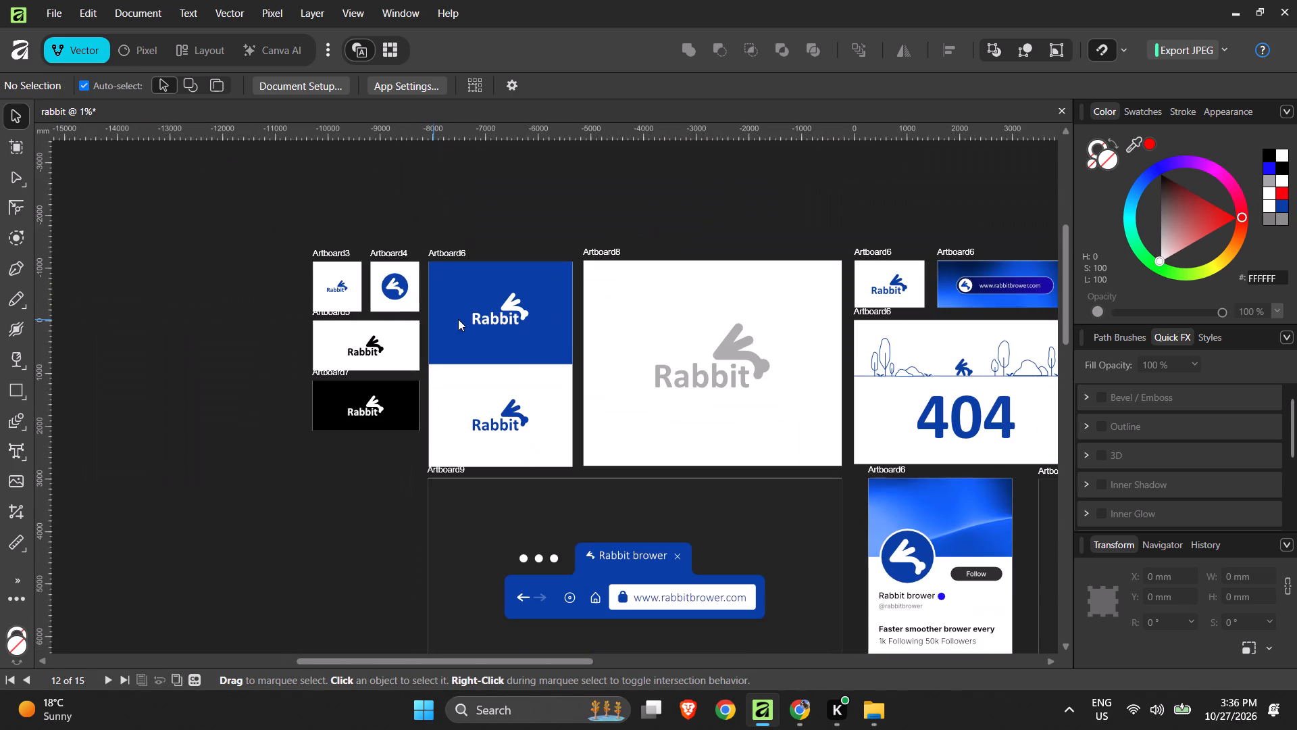
ctrl+scroll(892, 320, up, 1)
ctrl+scroll(836, 324, up, 1)
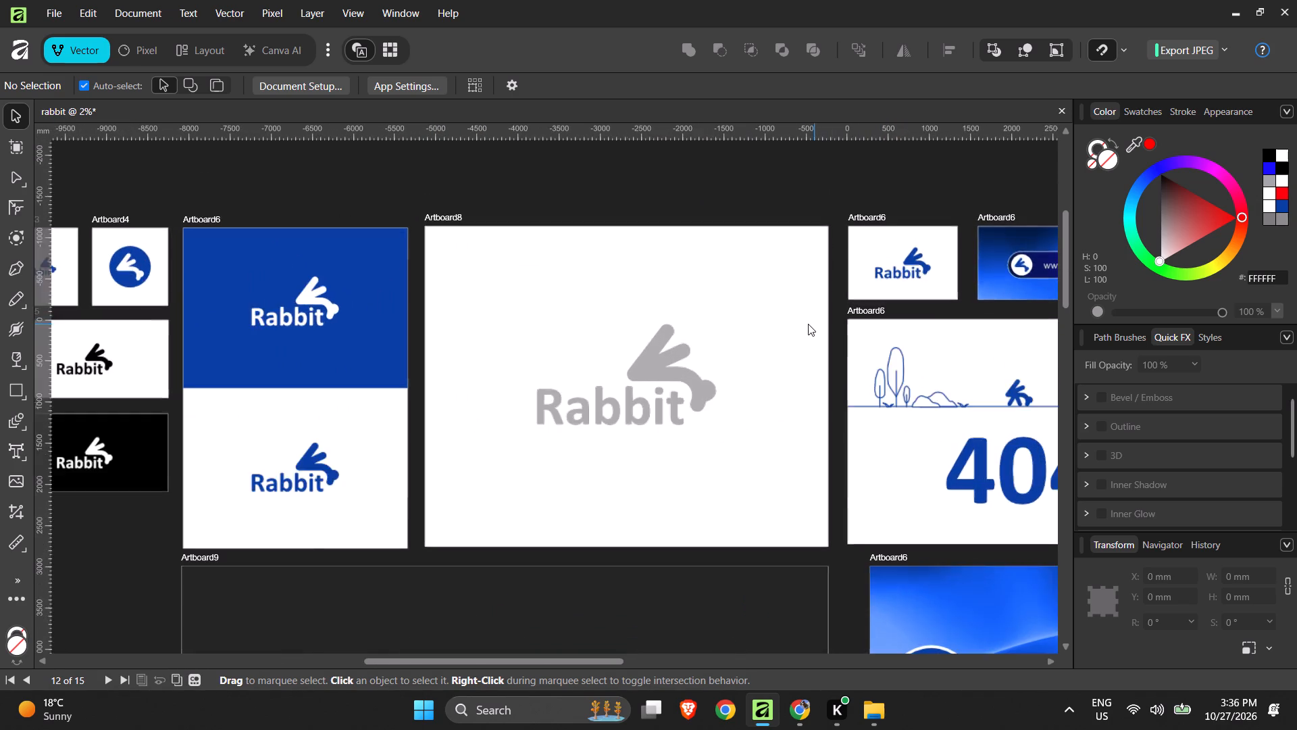
ctrl+scroll(808, 324, up, 1)
ctrl+scroll(819, 309, down, 7)
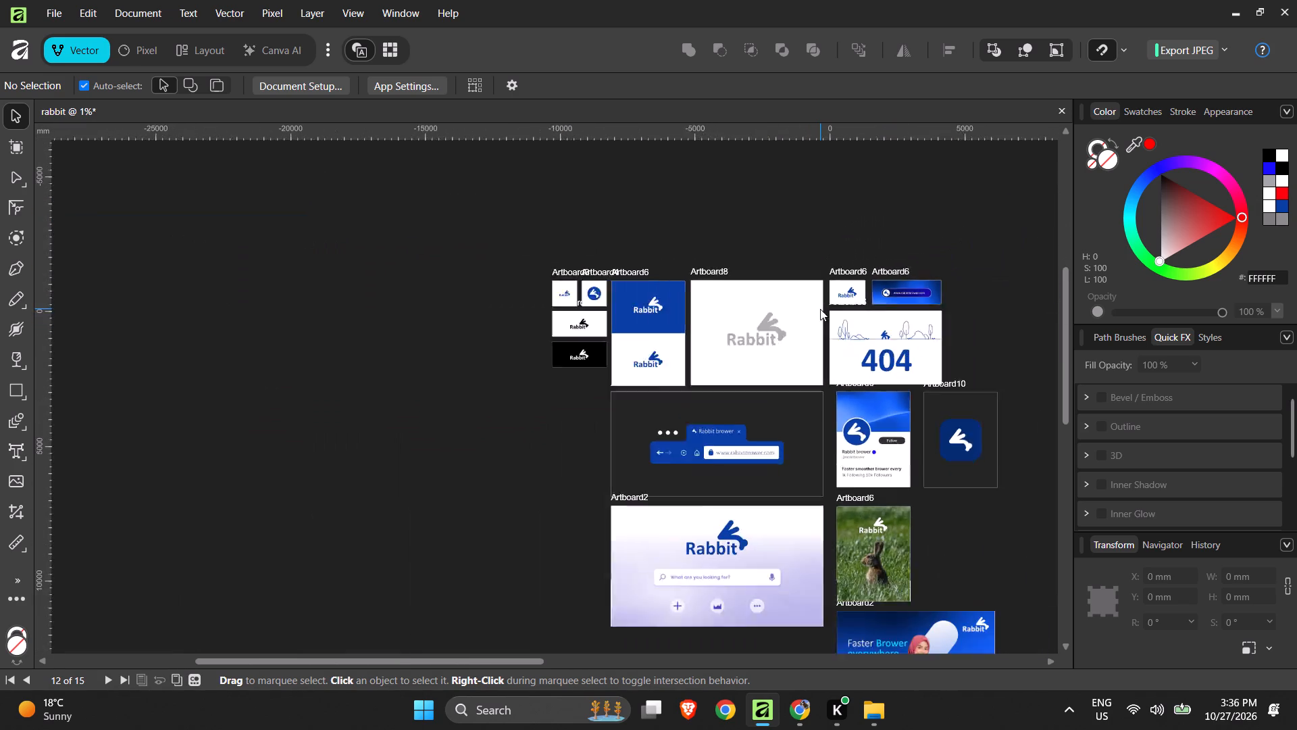
Inspect the browser tab and address bar mockup on Artboard9, including its place in the full artboard layout.
ctrl+scroll(811, 451, up, 6)
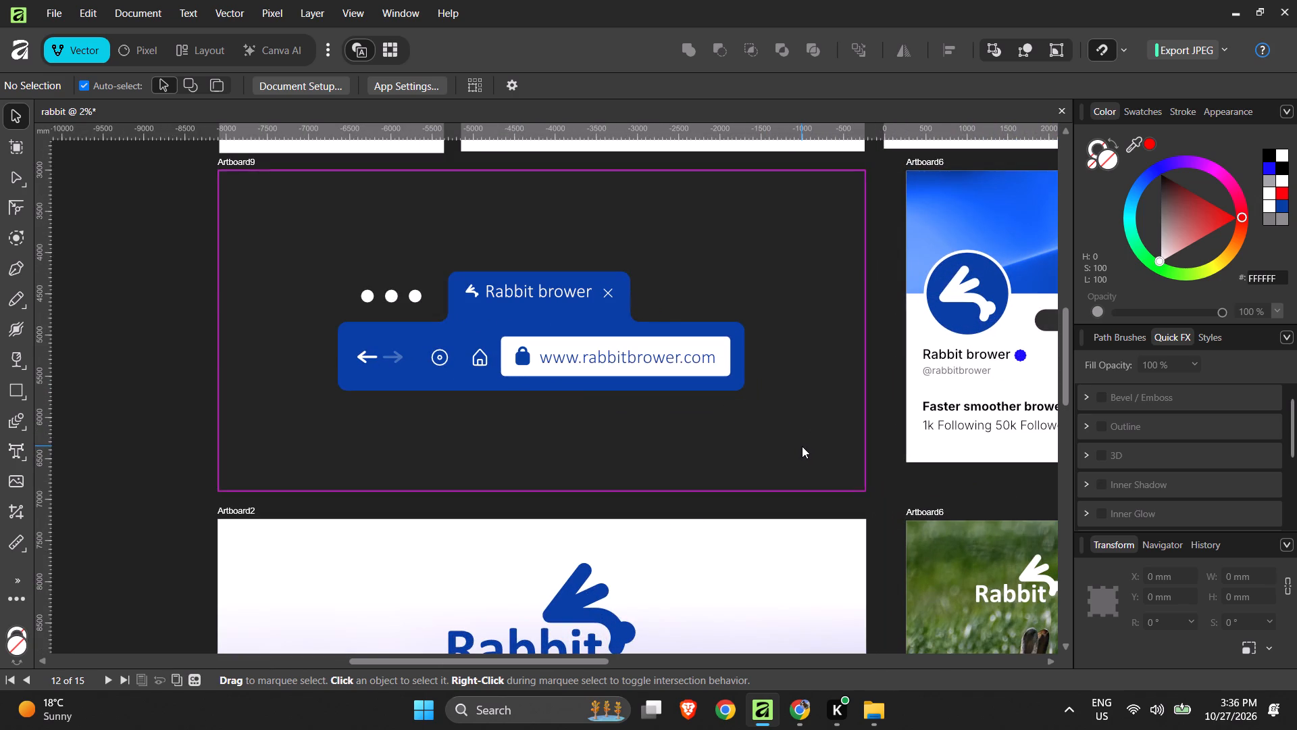
ctrl+scroll(648, 349, up, 1)
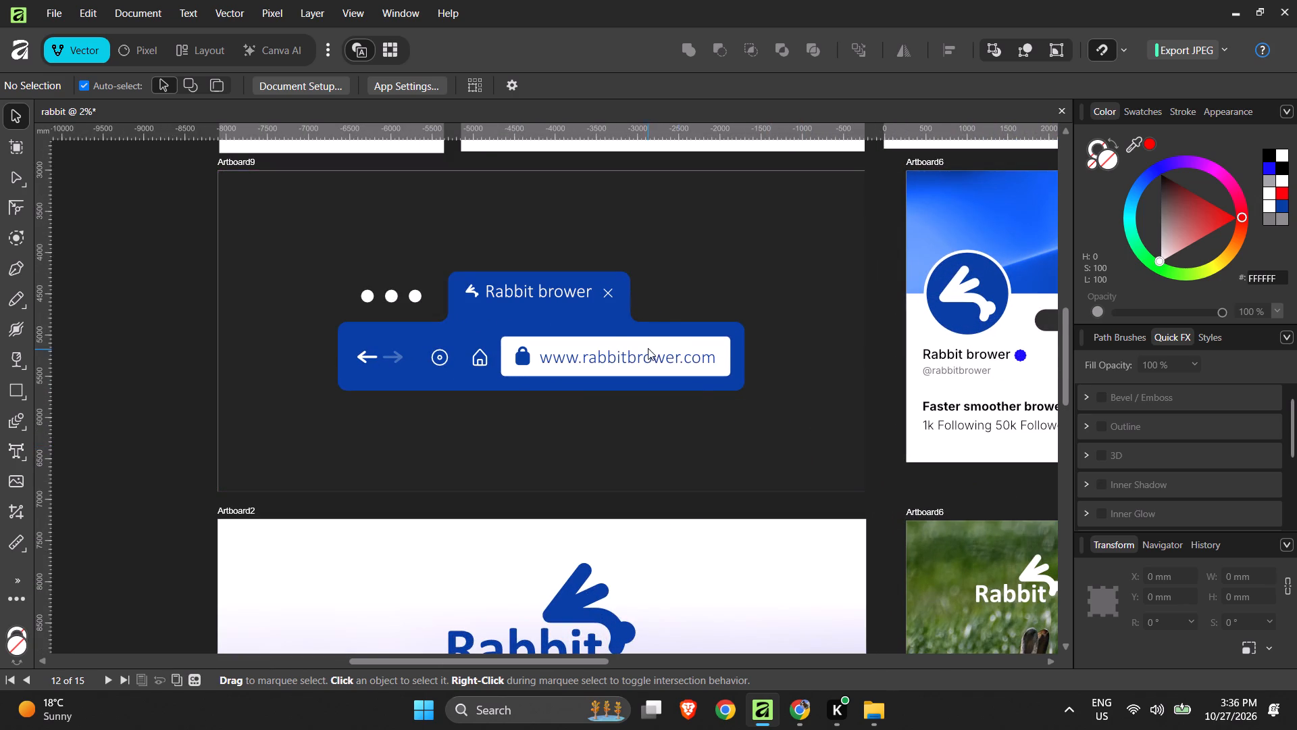
ctrl+scroll(648, 348, up, 2)
ctrl+scroll(646, 348, down, 2)
ctrl+scroll(646, 348, up, 1)
ctrl+scroll(646, 348, down, 6)
ctrl+scroll(795, 404, down, 3)
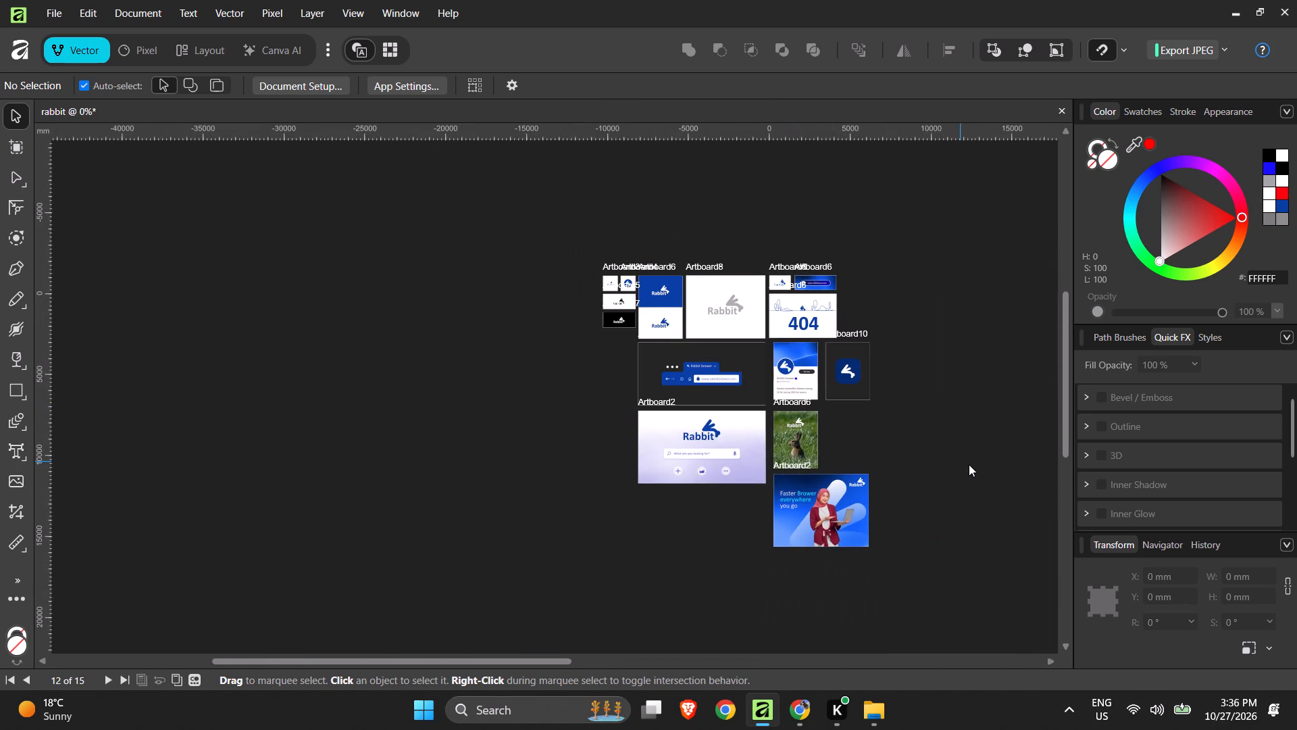
Save the rabbit document with the current artboard changes.
ctrl+scroll(969, 464, up, 1)
key(ctrl+s)
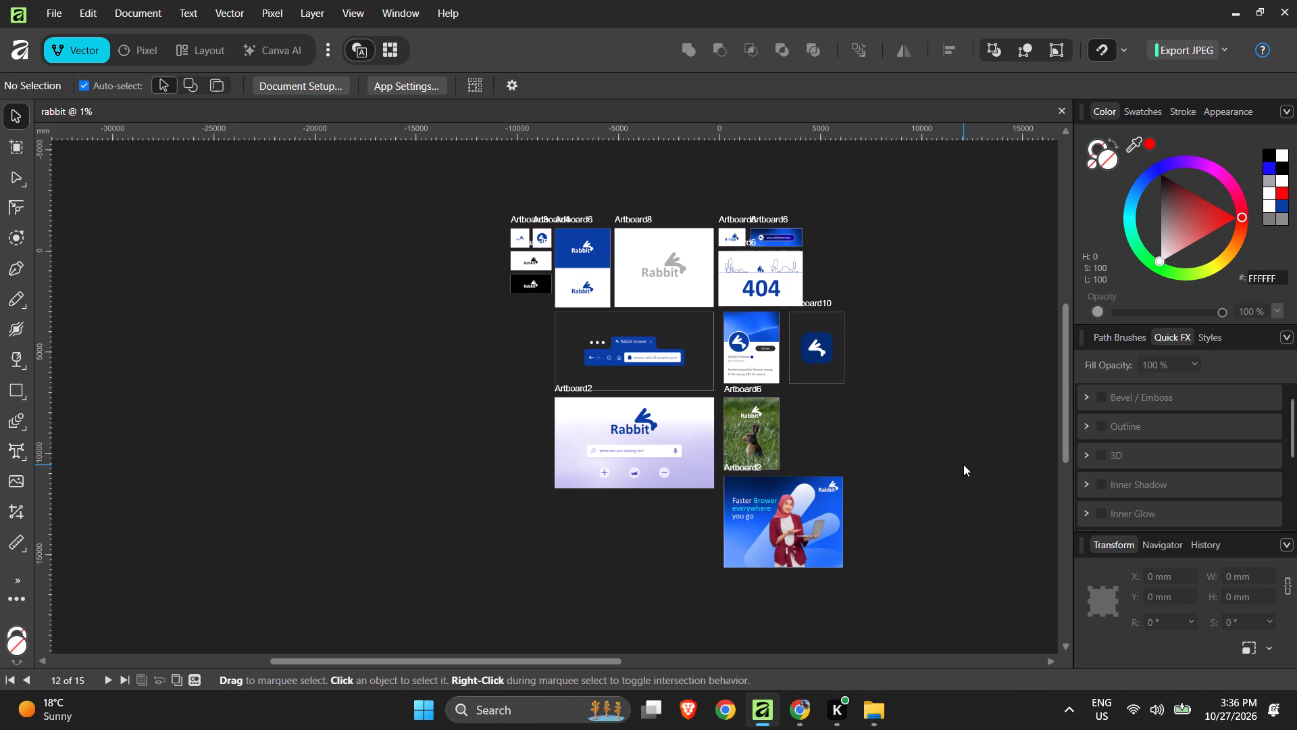
click(782, 720)
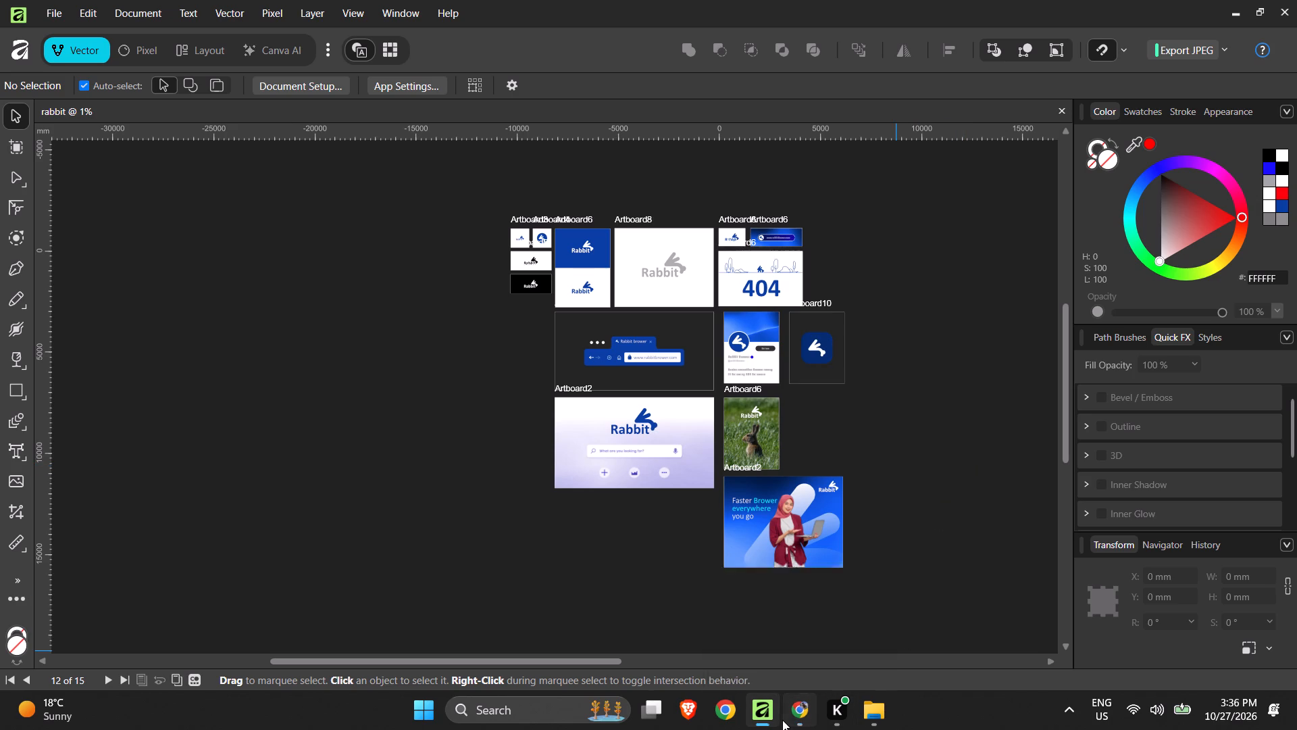
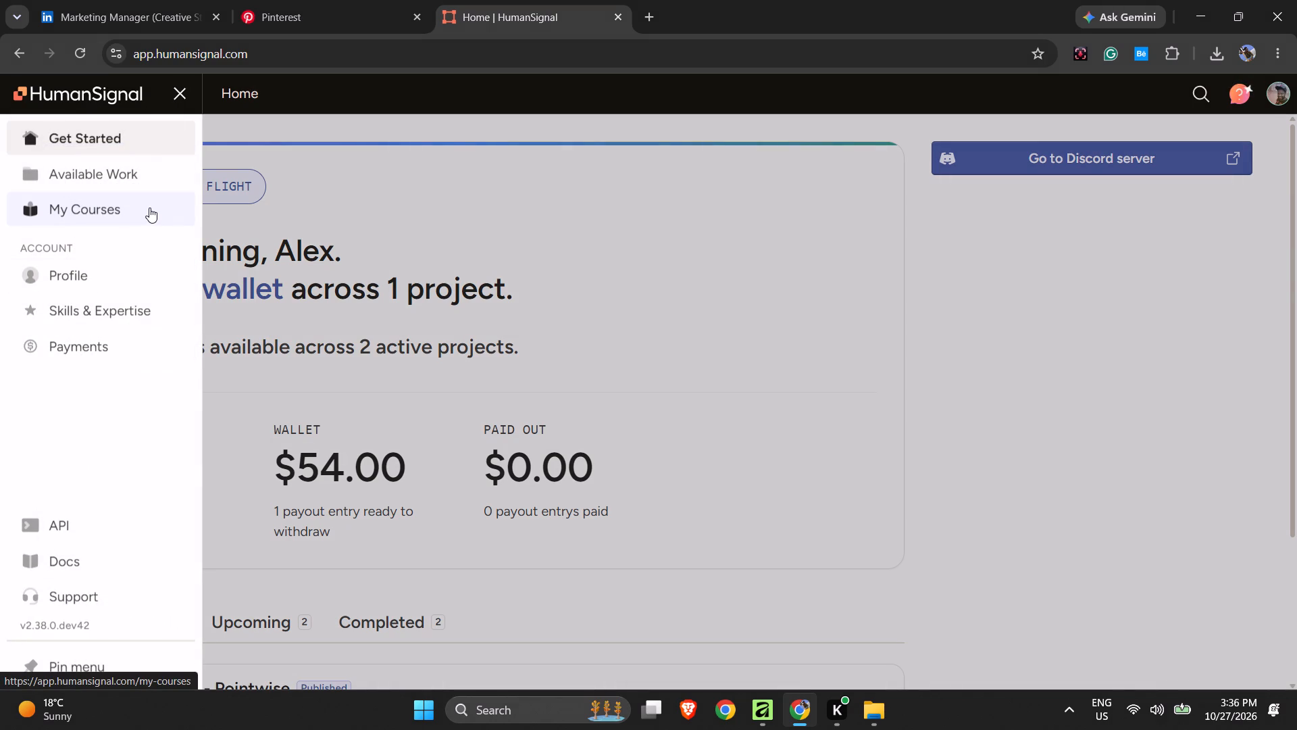
Try to open the labeling tasks of the [PROD] Obsidian - Pointwise project from HumanSignal's available work, and return to the projects list.
click(139, 172)
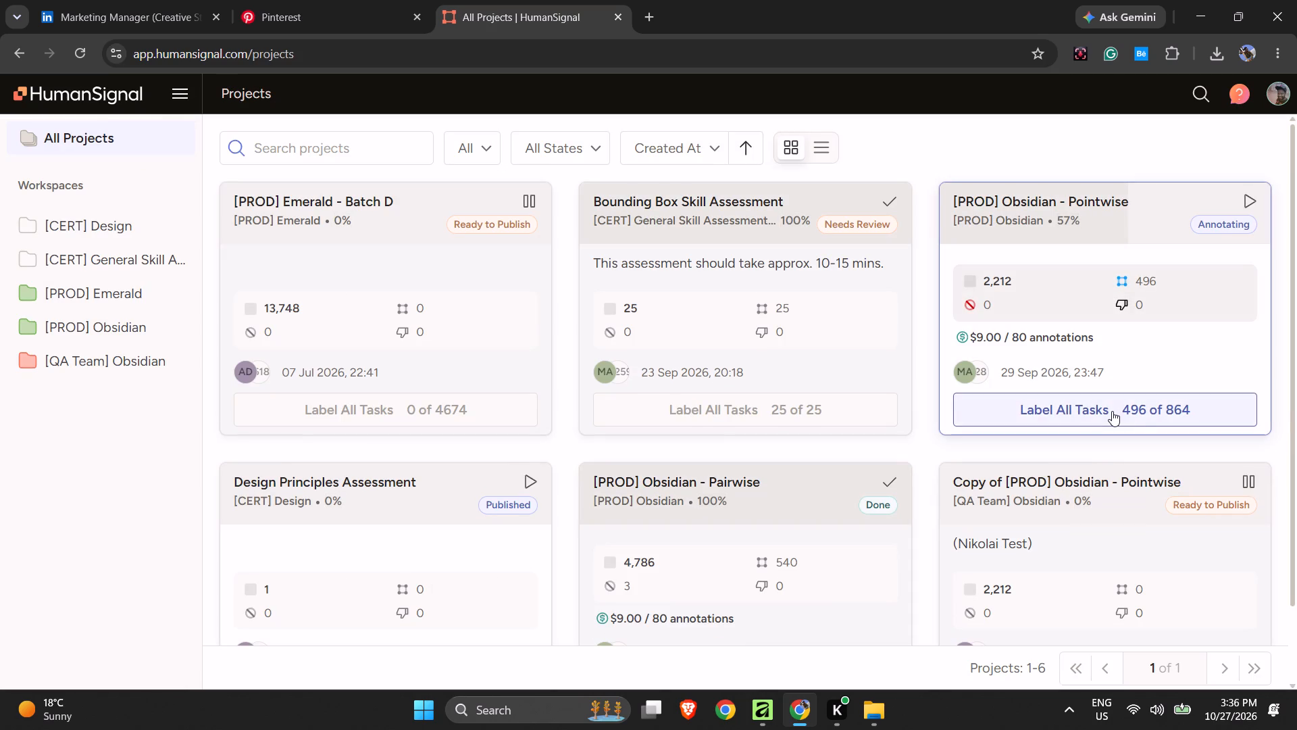
click(1112, 411)
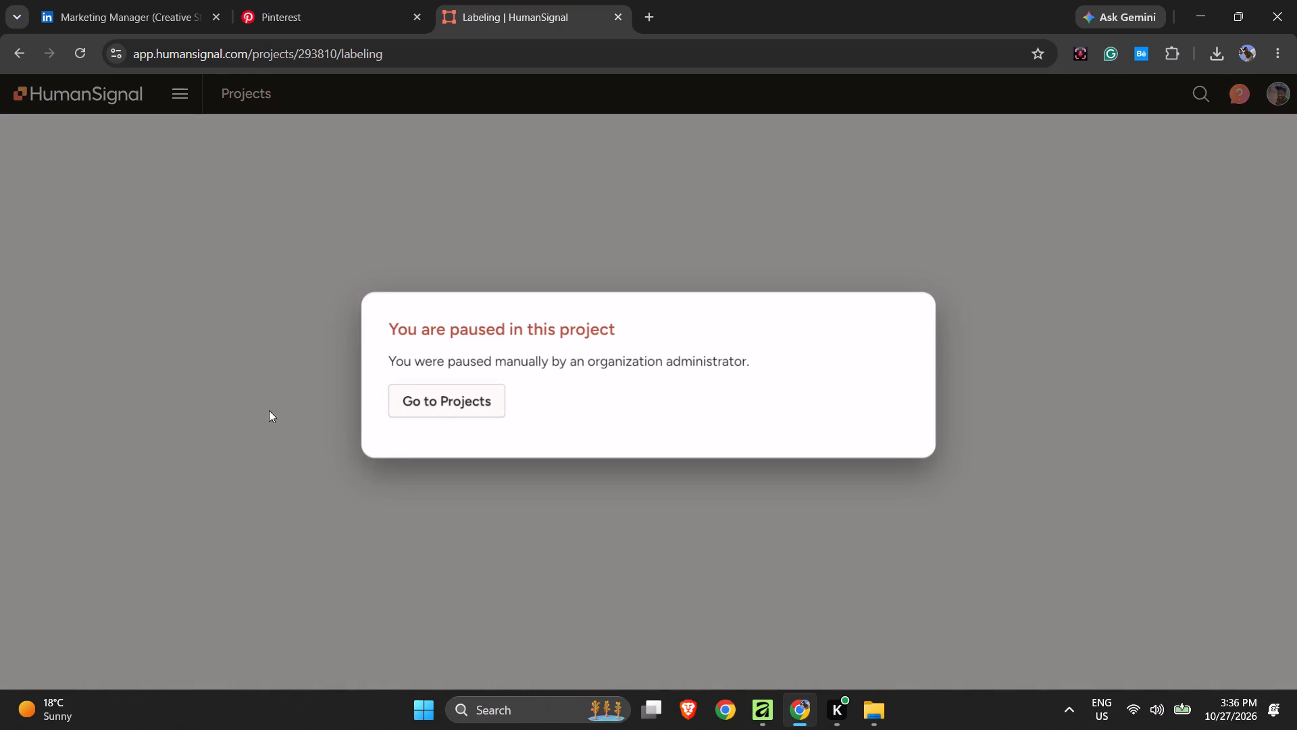
click(462, 405)
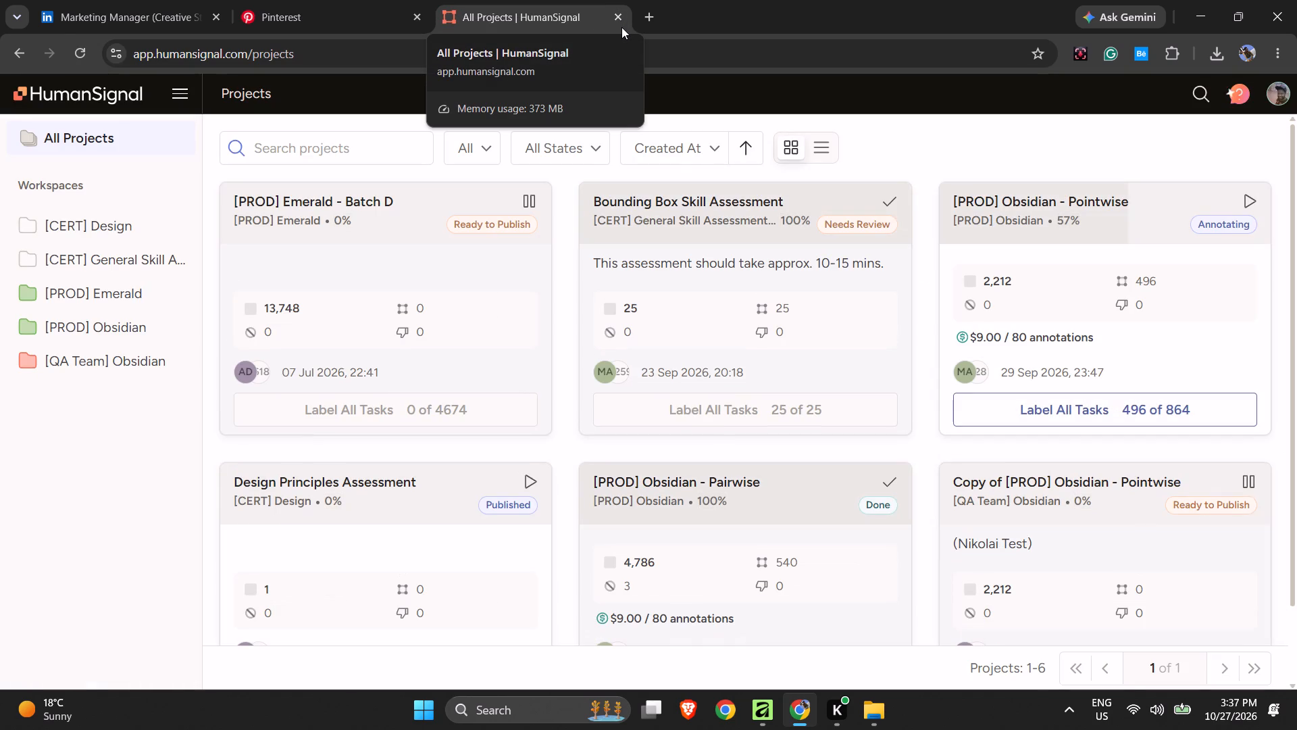
Look over the project cards on HumanSignal's Projects page and close that browser tab.
scroll(821, 320, down, 11)
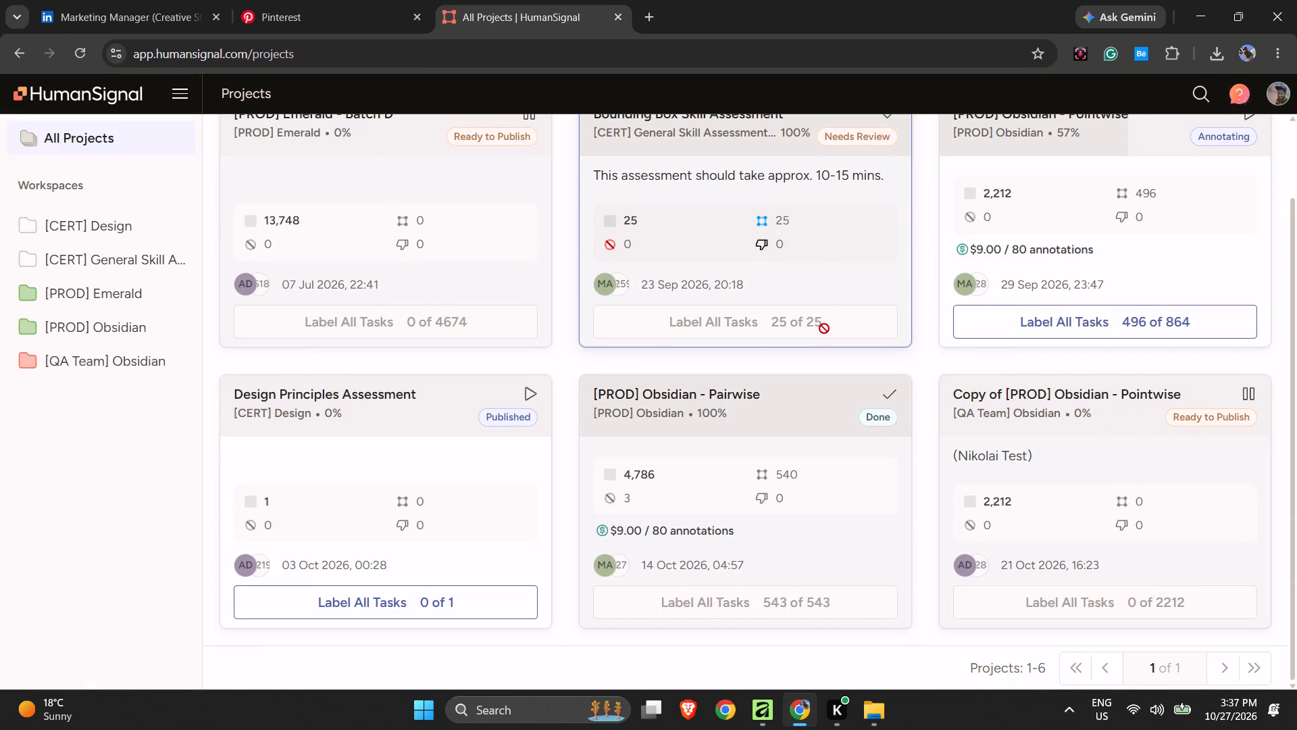
scroll(824, 328, up, 1)
scroll(823, 331, down, 2)
scroll(823, 332, up, 1)
scroll(823, 332, down, 1)
scroll(823, 332, up, 5)
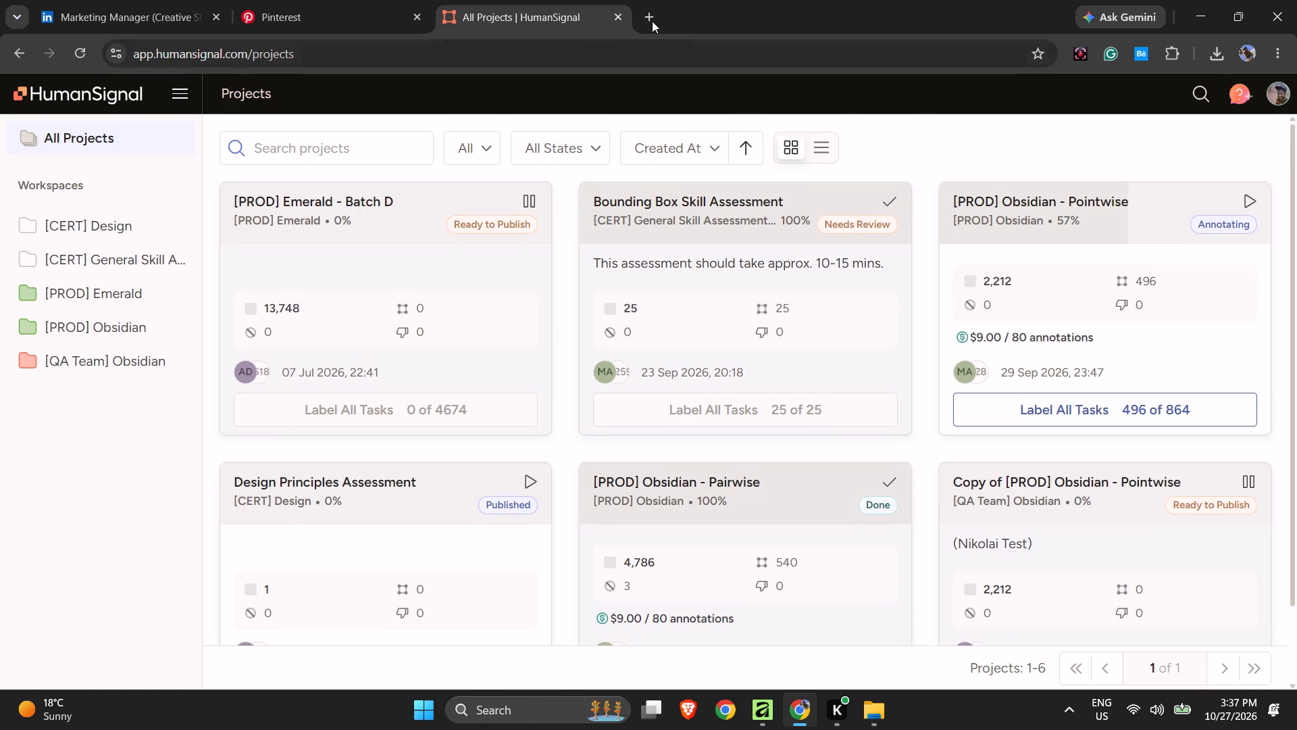
click(622, 16)
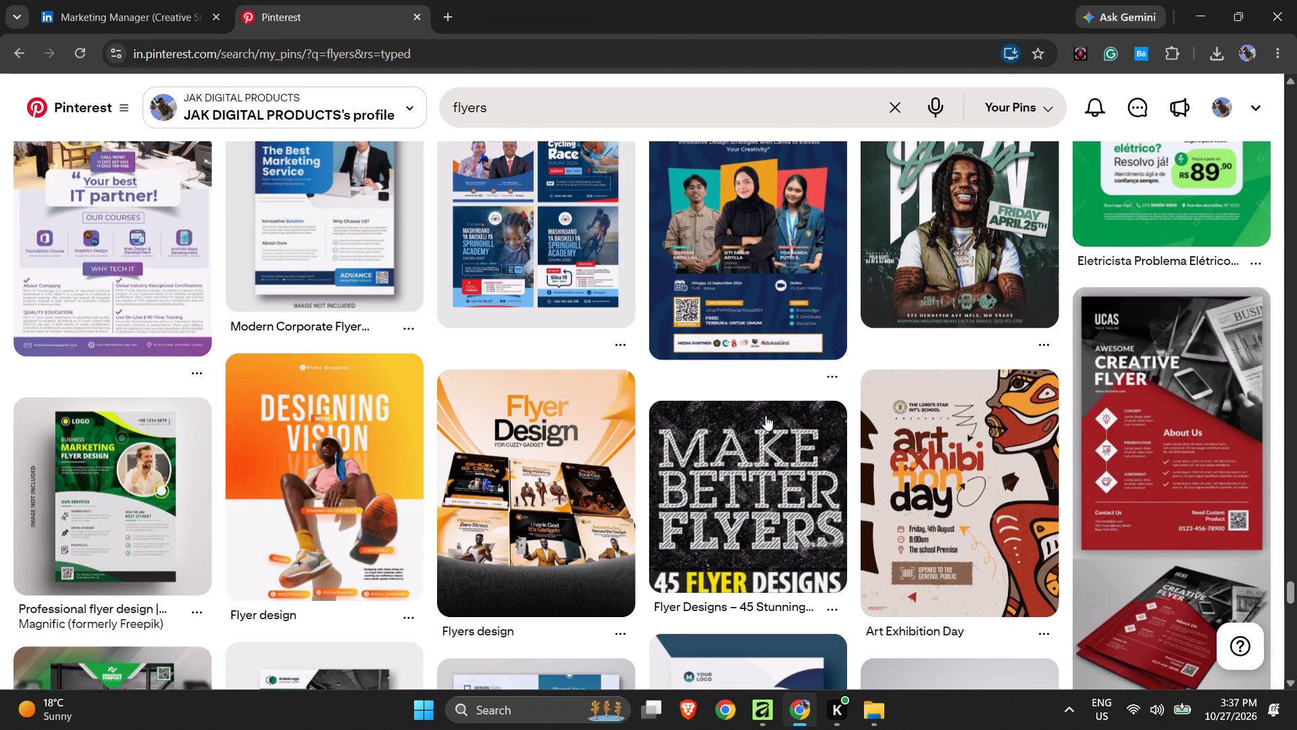
Browse the flyers search results on Pinterest for flyer and poster design references.
scroll(765, 416, down, 1)
scroll(765, 422, up, 1)
scroll(765, 423, down, 15)
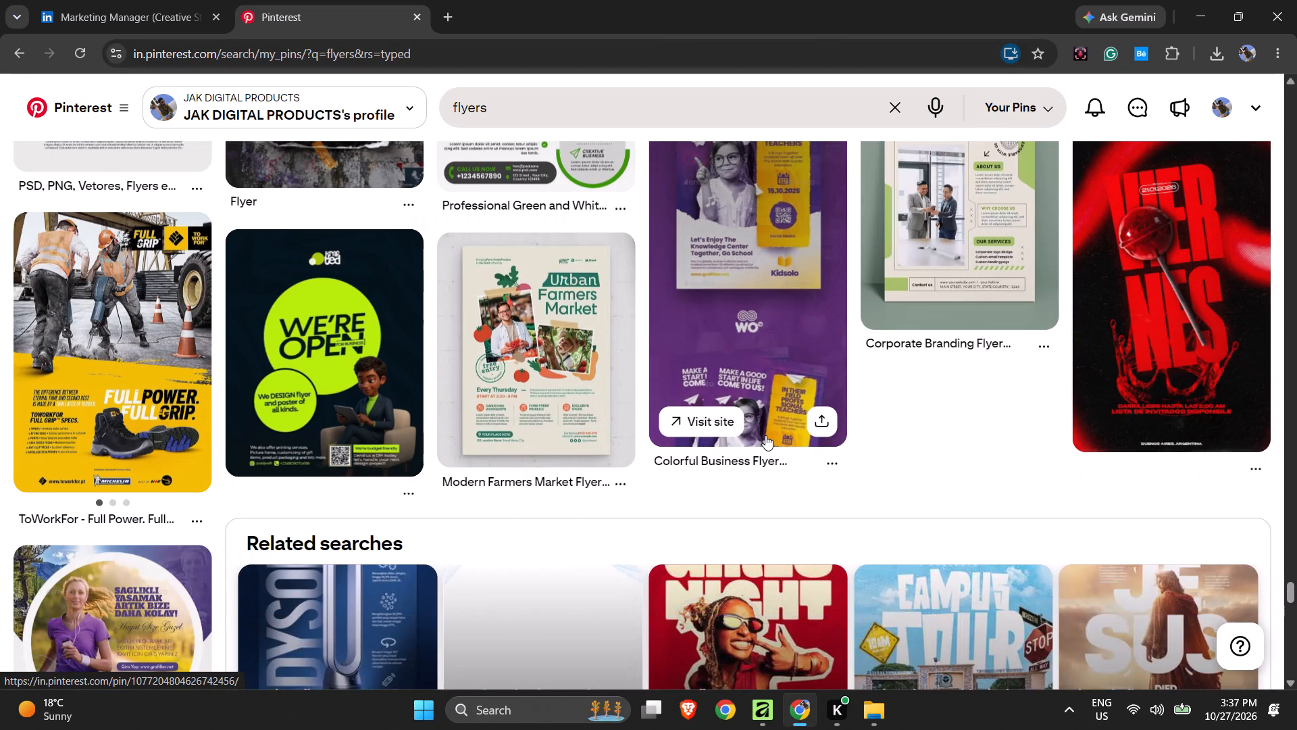
scroll(765, 435, down, 6)
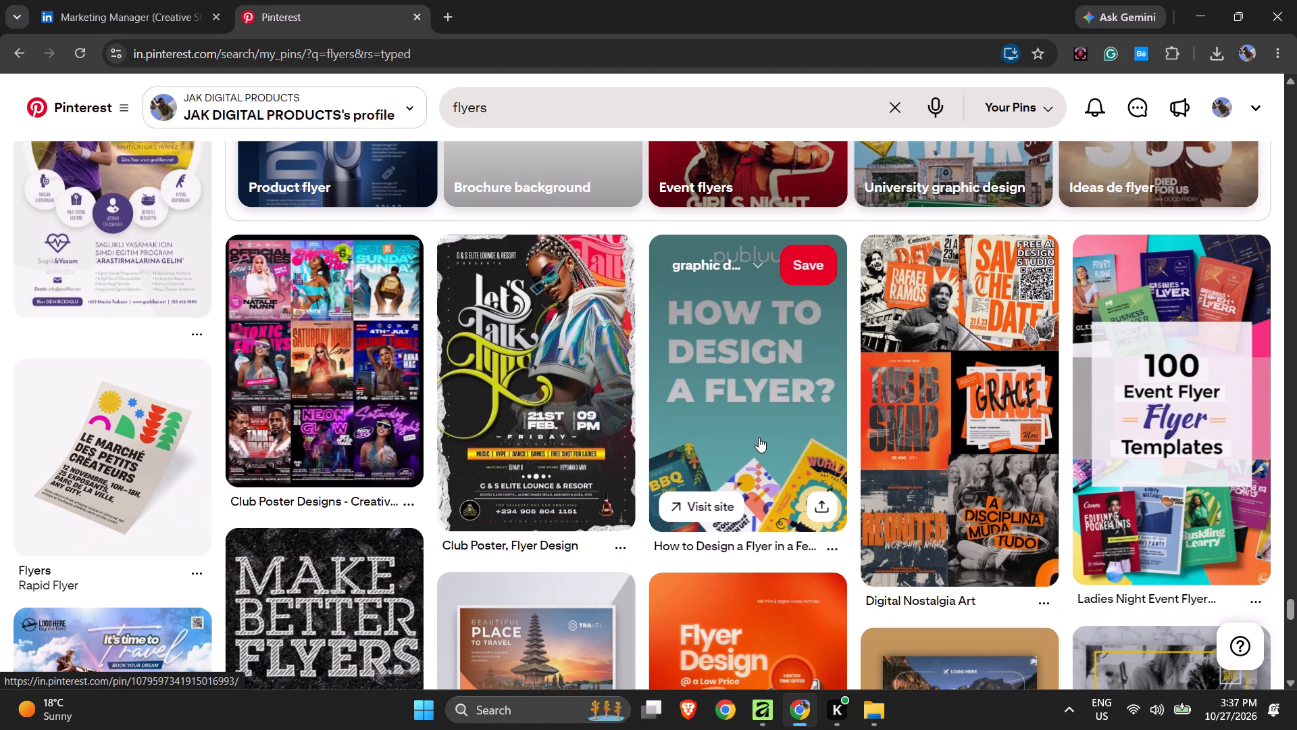
scroll(758, 435, down, 4)
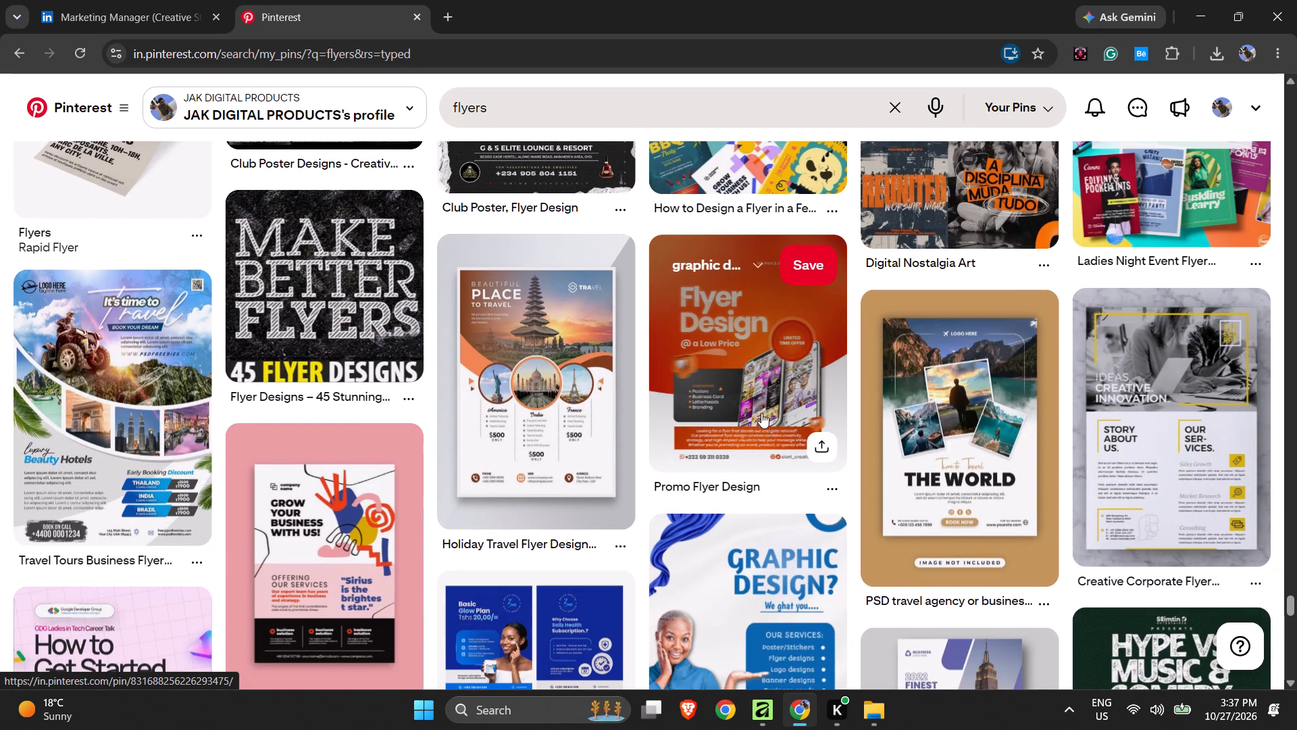
scroll(761, 412, down, 5)
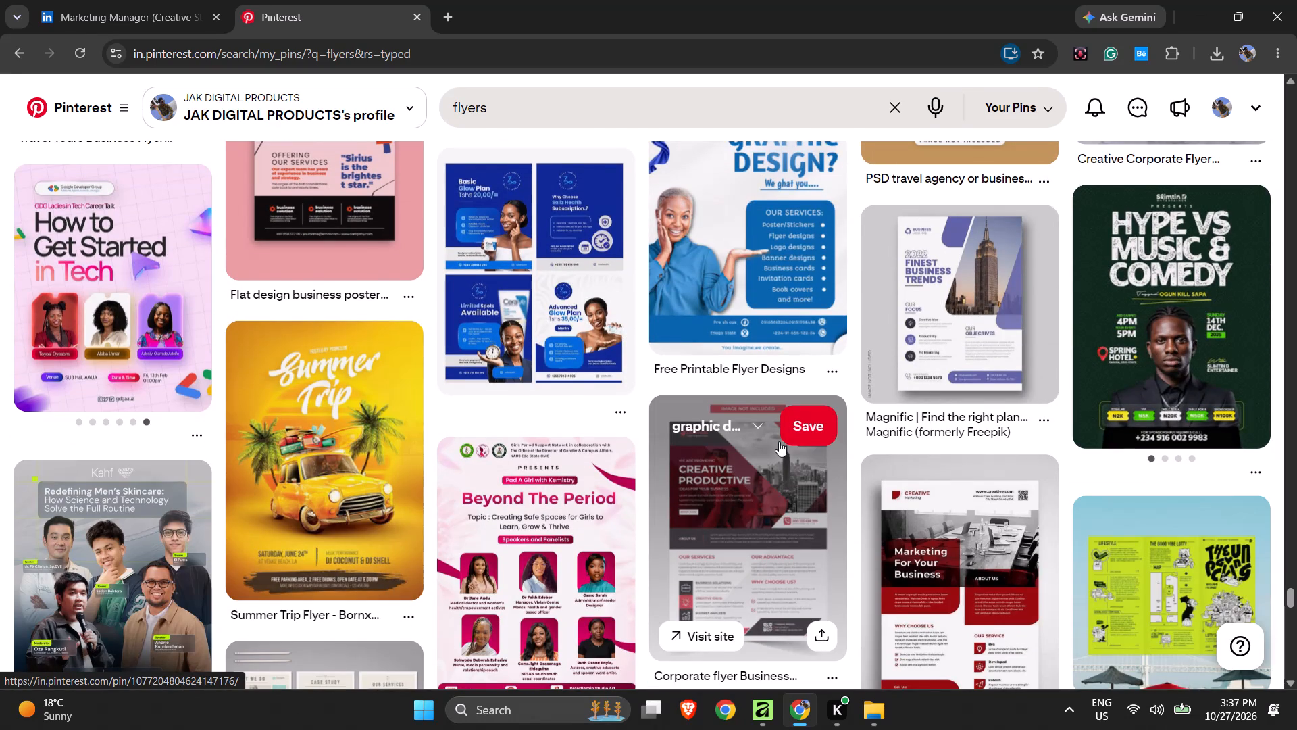
scroll(780, 443, down, 5)
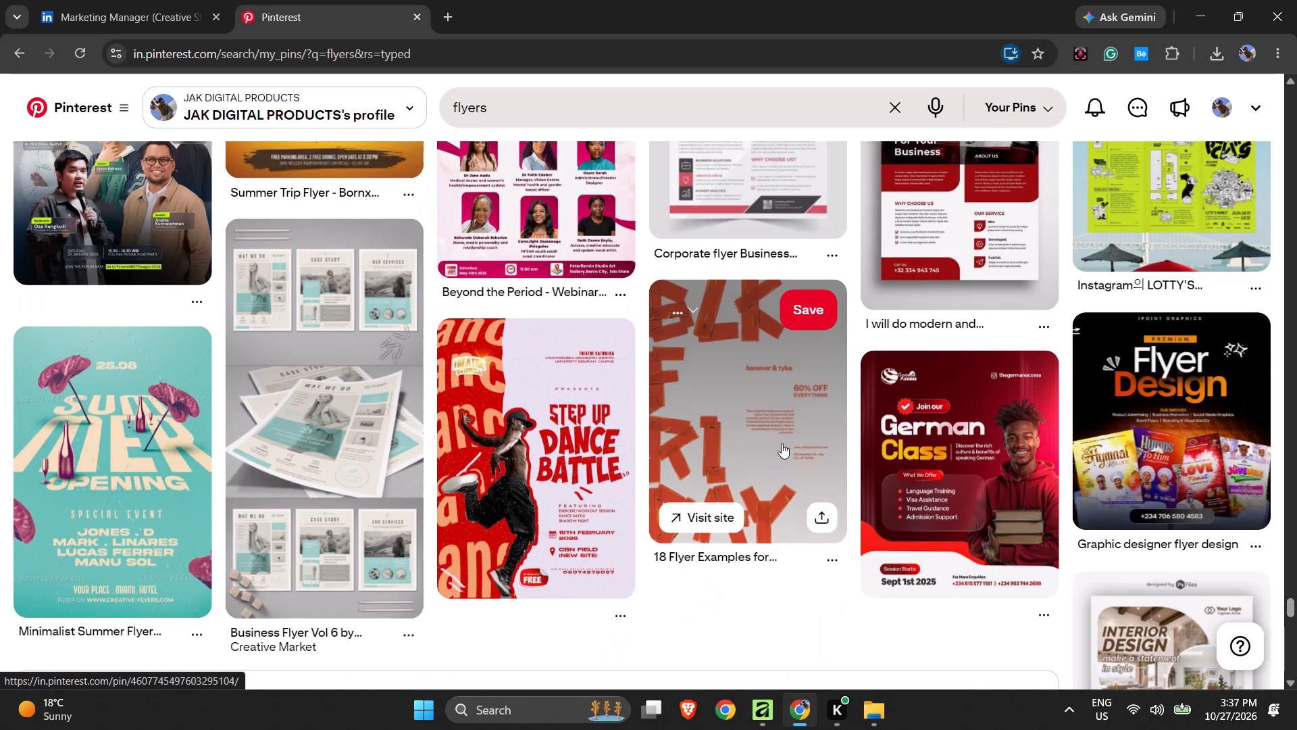
scroll(782, 443, down, 10)
scroll(780, 443, up, 1)
scroll(780, 443, down, 1)
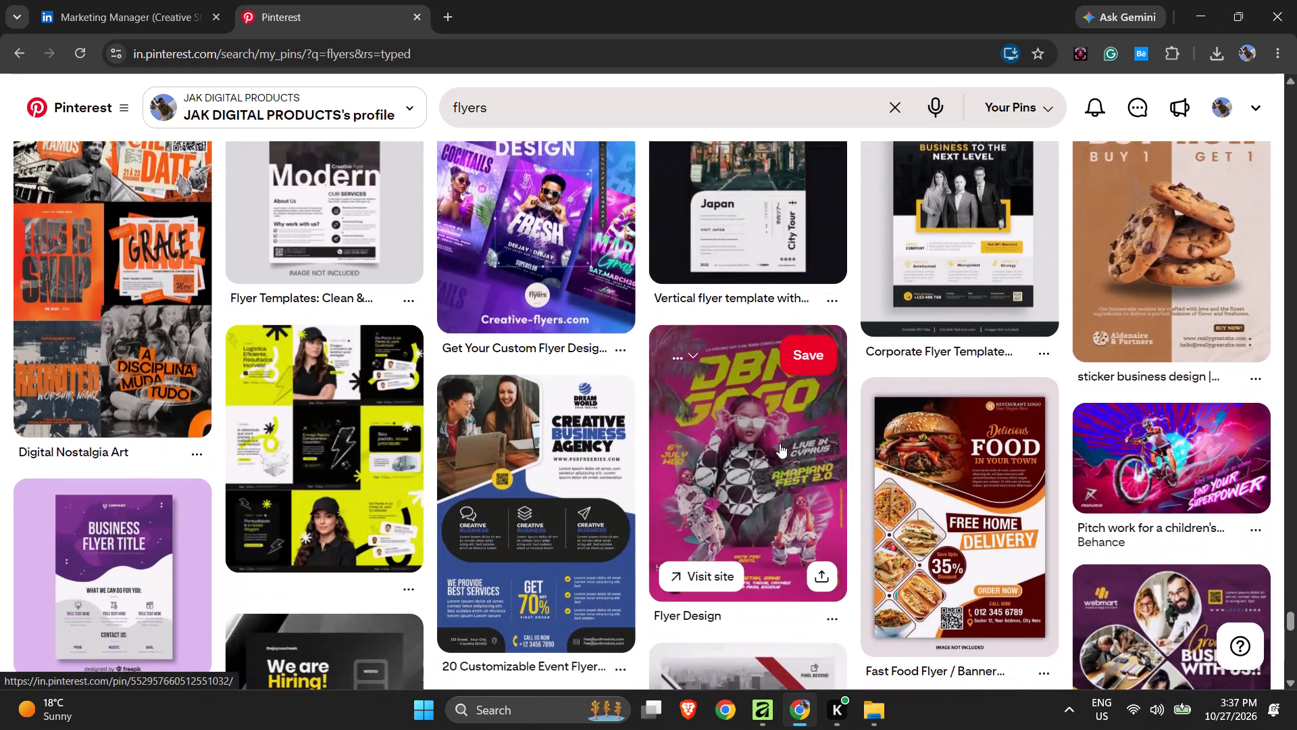
scroll(780, 443, down, 1)
Switch back to Affinity, check the Rabbit artboard layout, and save the rabbit document.
key(alt+Tab)
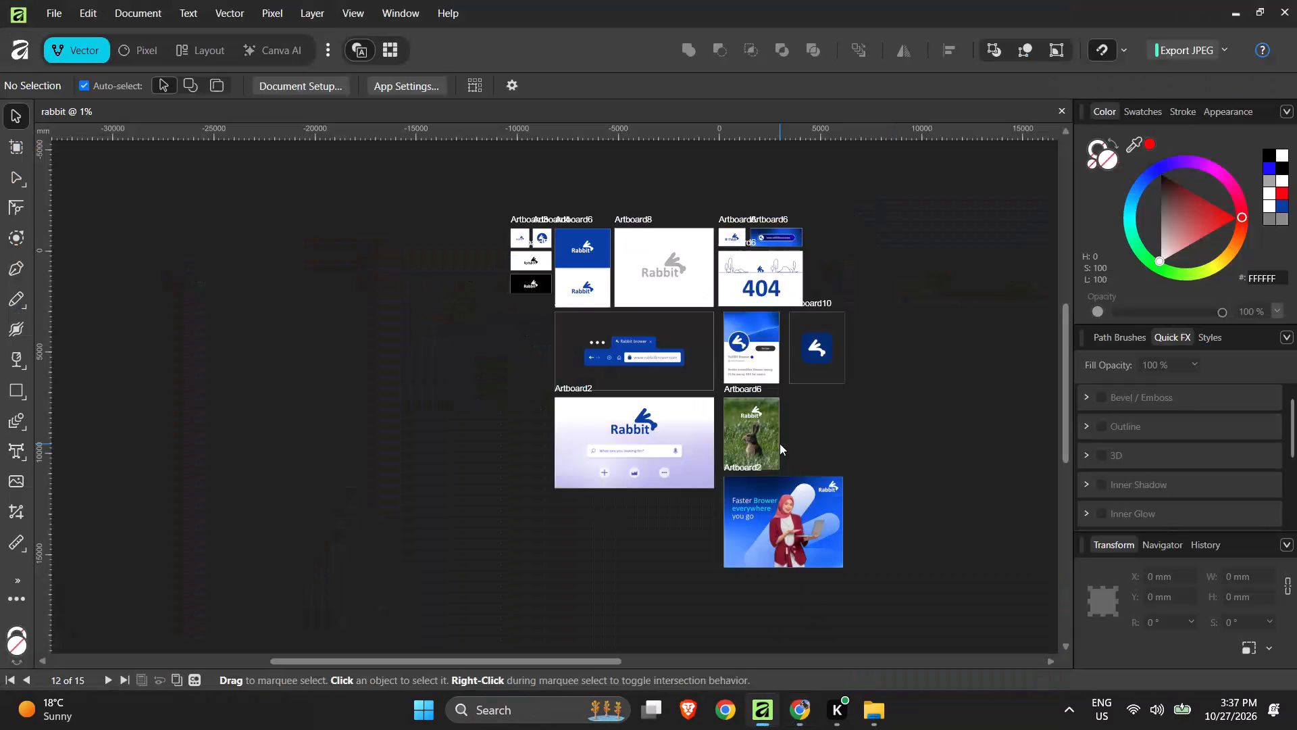
ctrl+scroll(771, 401, down, 3)
ctrl+scroll(844, 449, up, 2)
ctrl+scroll(844, 449, down, 2)
ctrl+scroll(844, 449, up, 2)
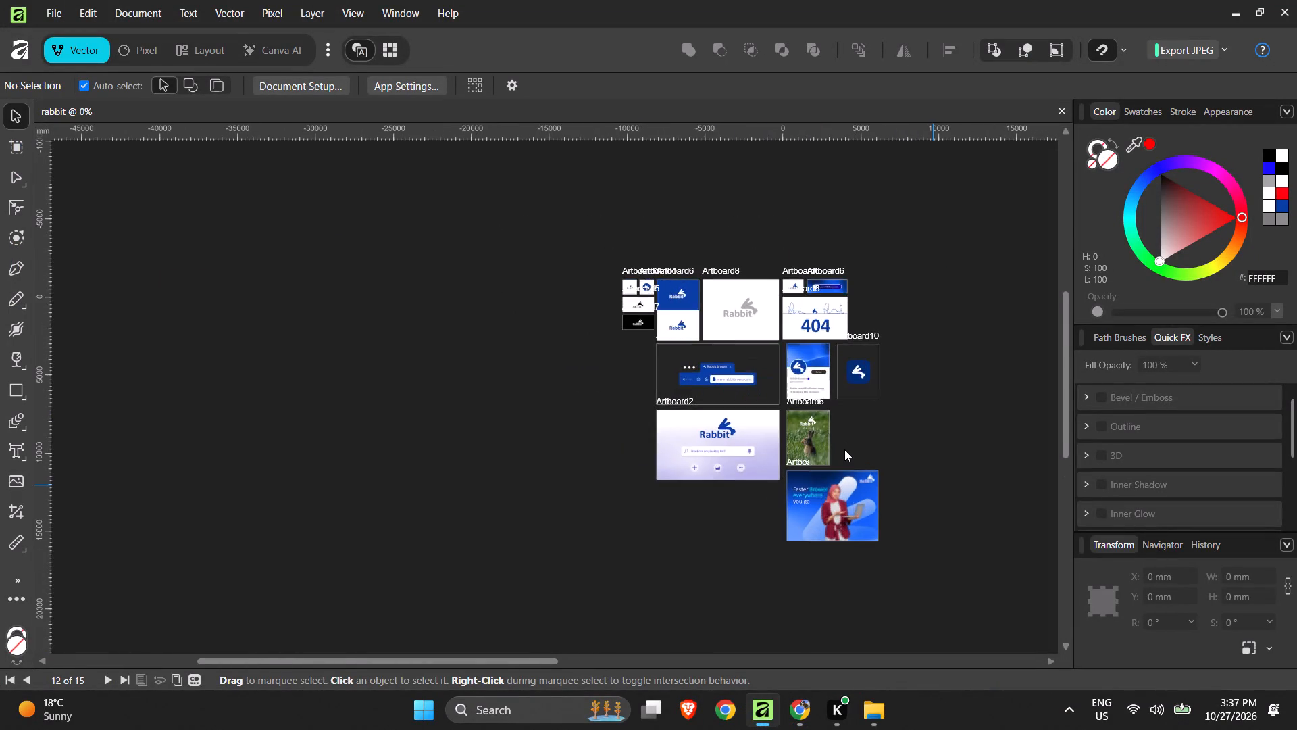
ctrl+scroll(844, 449, up, 4)
key(ctrl+s)
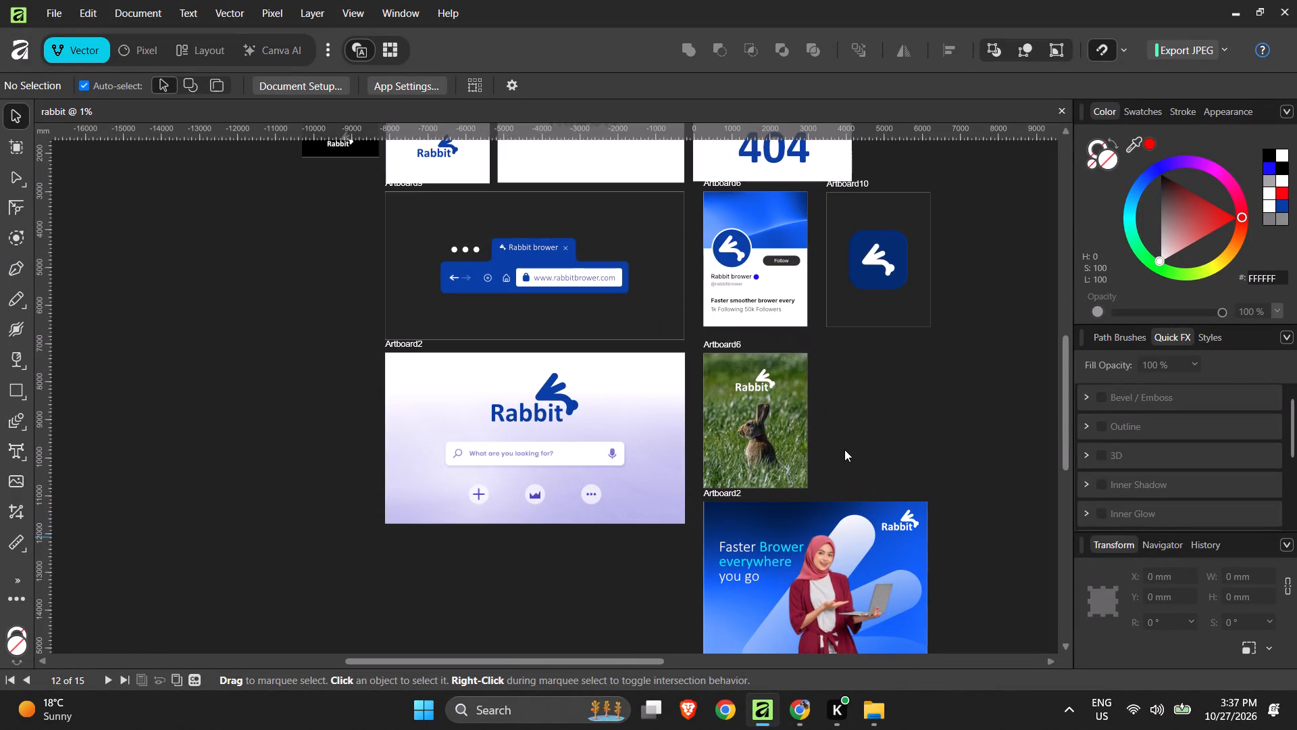
click(53, 8)
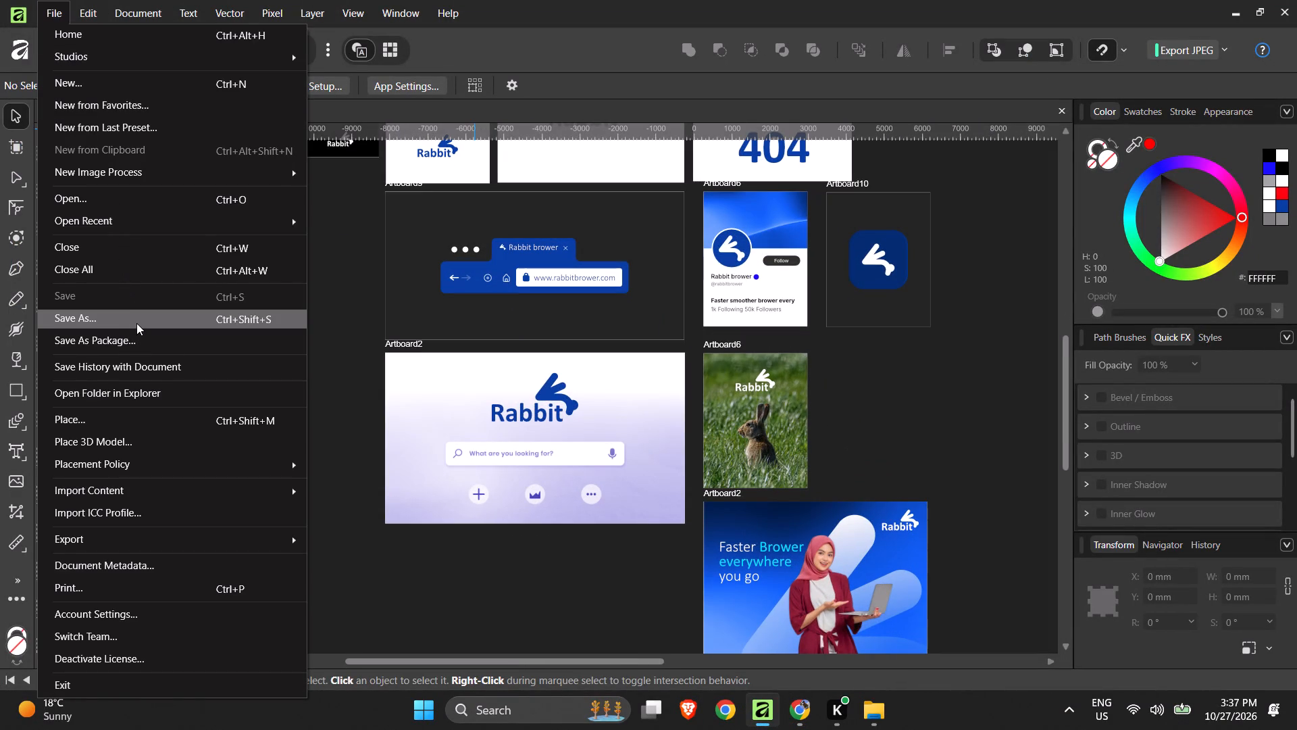
drag(349, 529, 357, 528)
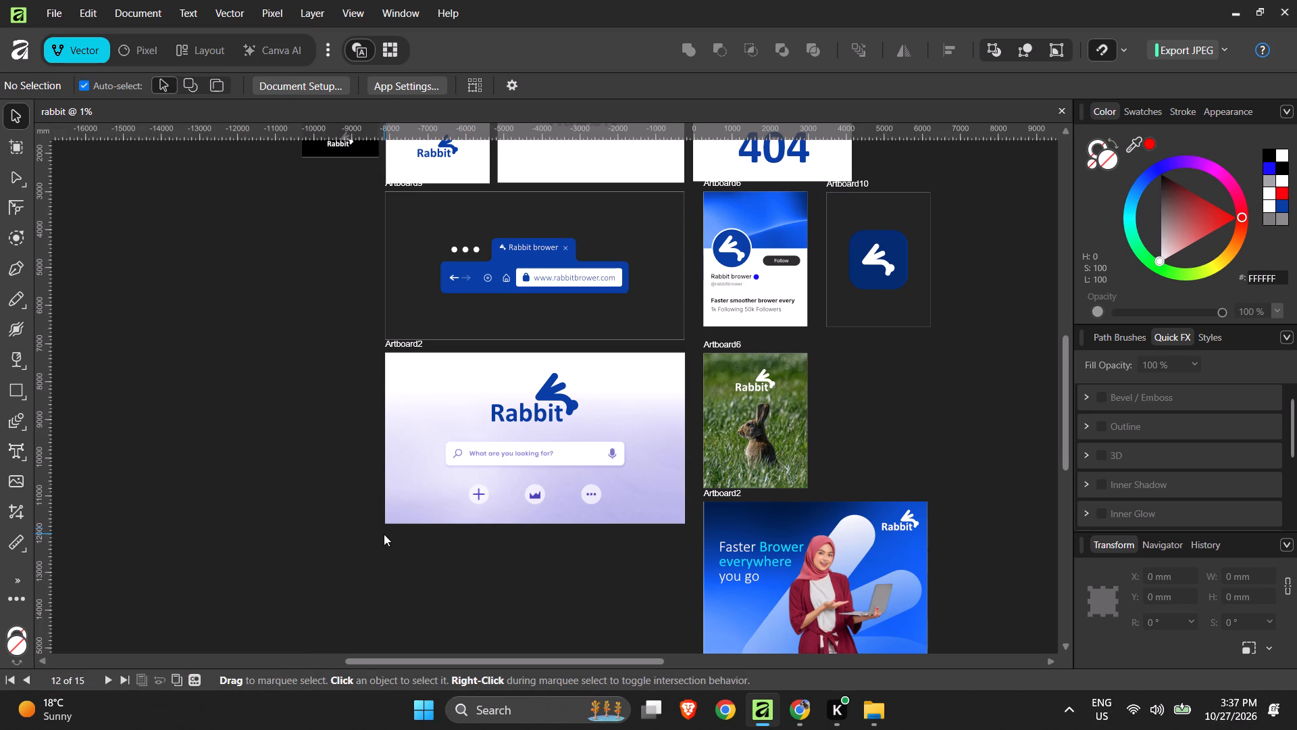